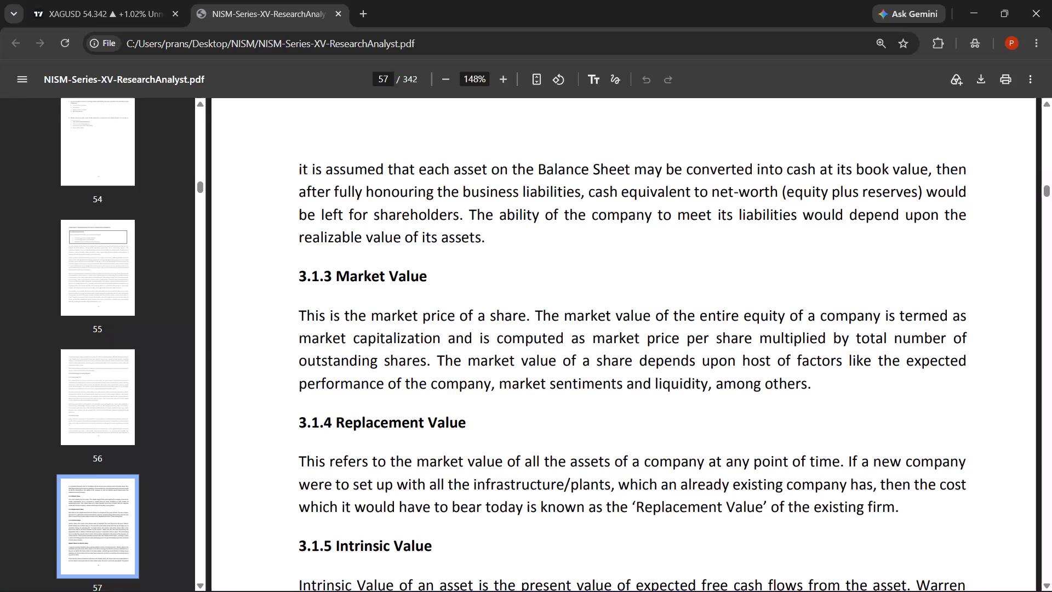
# Switch to the browser tab with the XAGUSD chart.
pyautogui.click(87, 0)
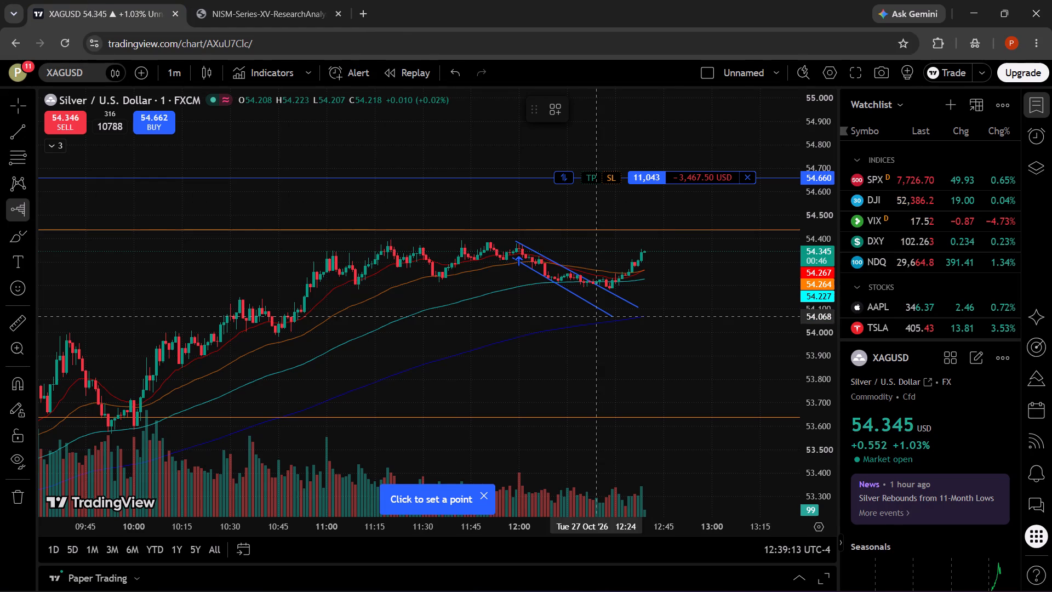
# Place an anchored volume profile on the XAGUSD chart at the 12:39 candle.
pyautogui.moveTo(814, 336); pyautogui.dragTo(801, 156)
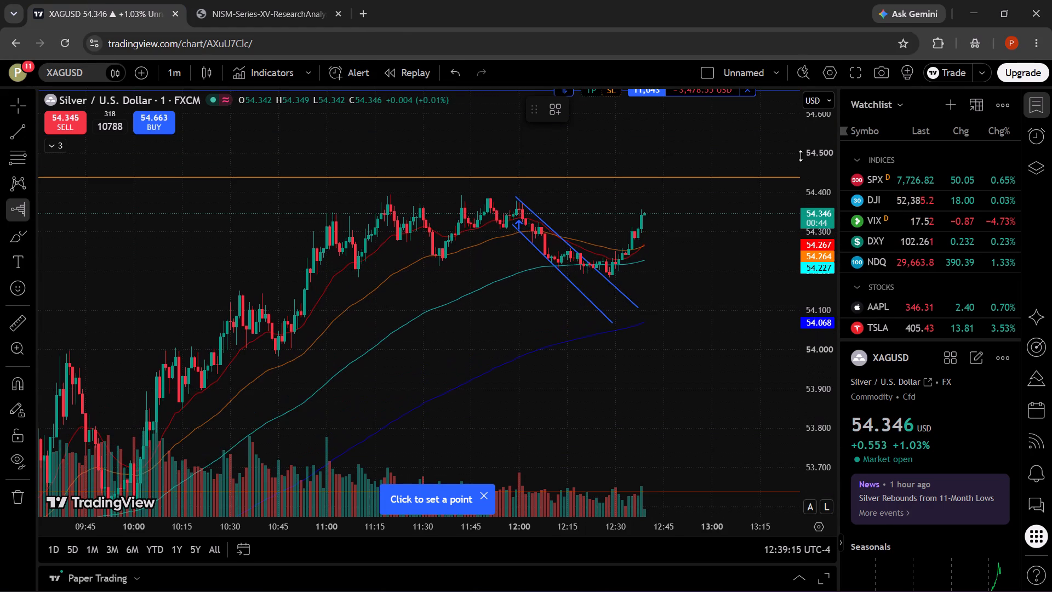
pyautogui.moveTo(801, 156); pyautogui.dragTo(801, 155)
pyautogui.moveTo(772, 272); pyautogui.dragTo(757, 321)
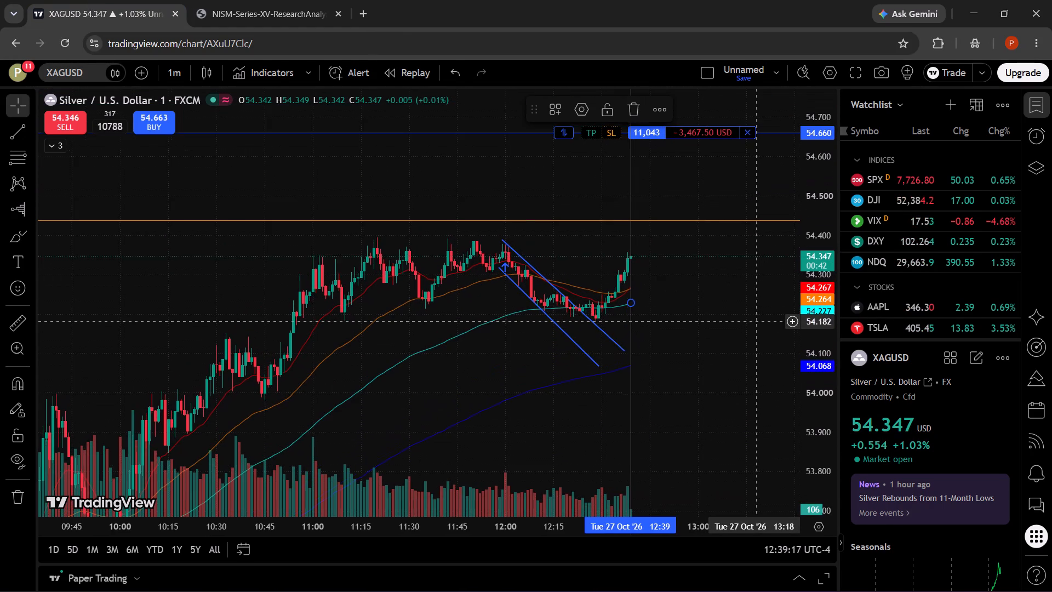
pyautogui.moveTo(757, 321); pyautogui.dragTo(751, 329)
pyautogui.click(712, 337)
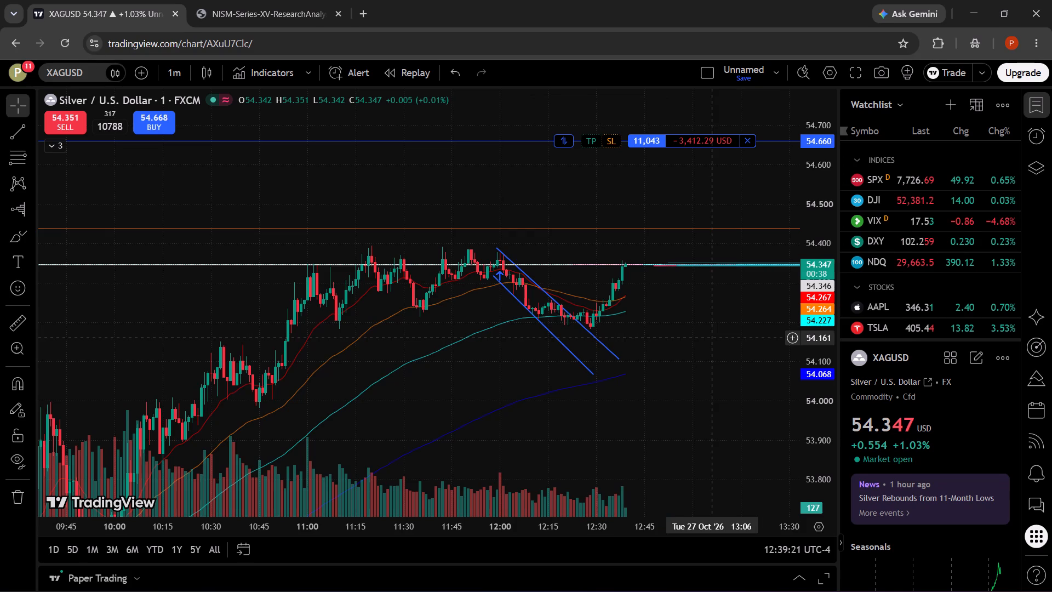
# Examine the anchored volume profile against the latest XAGUSD candles, the moving averages and the open trade's level.
pyautogui.click(678, 266)
pyautogui.click(769, 349)
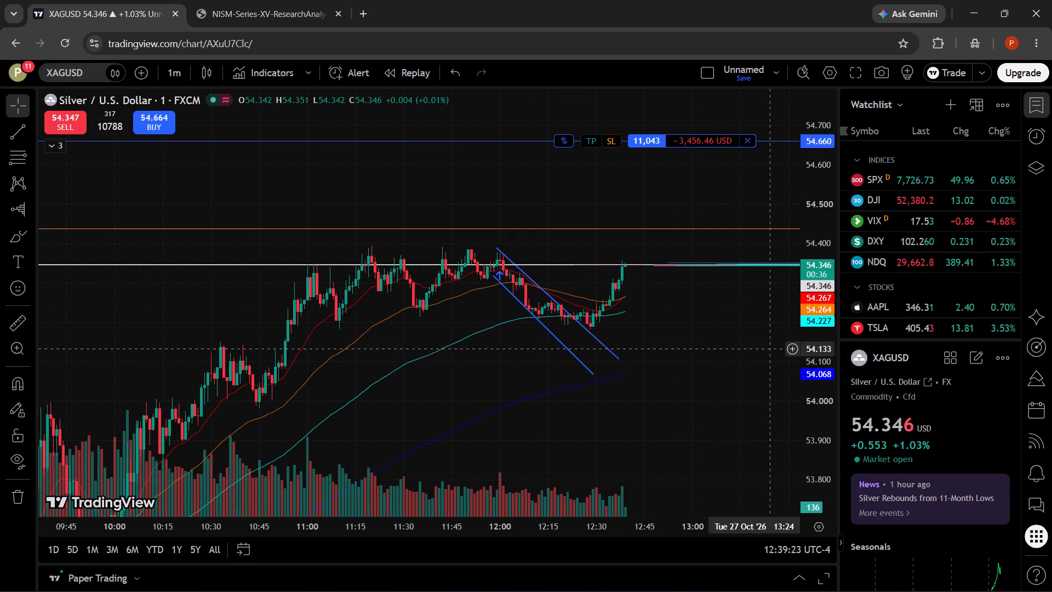
pyautogui.moveTo(828, 321); pyautogui.dragTo(829, 411)
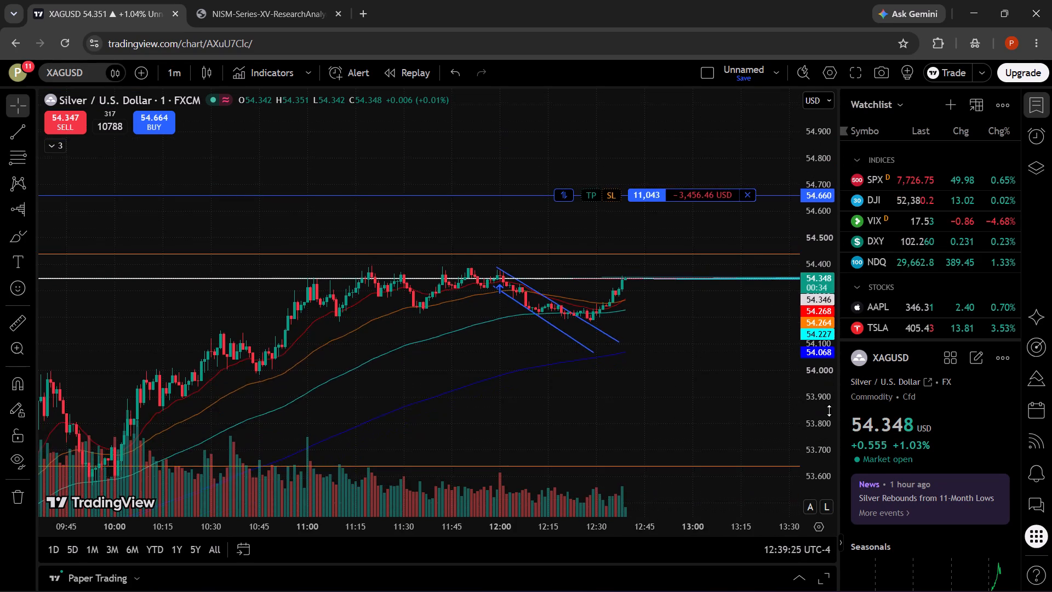
pyautogui.moveTo(829, 411); pyautogui.dragTo(803, 147)
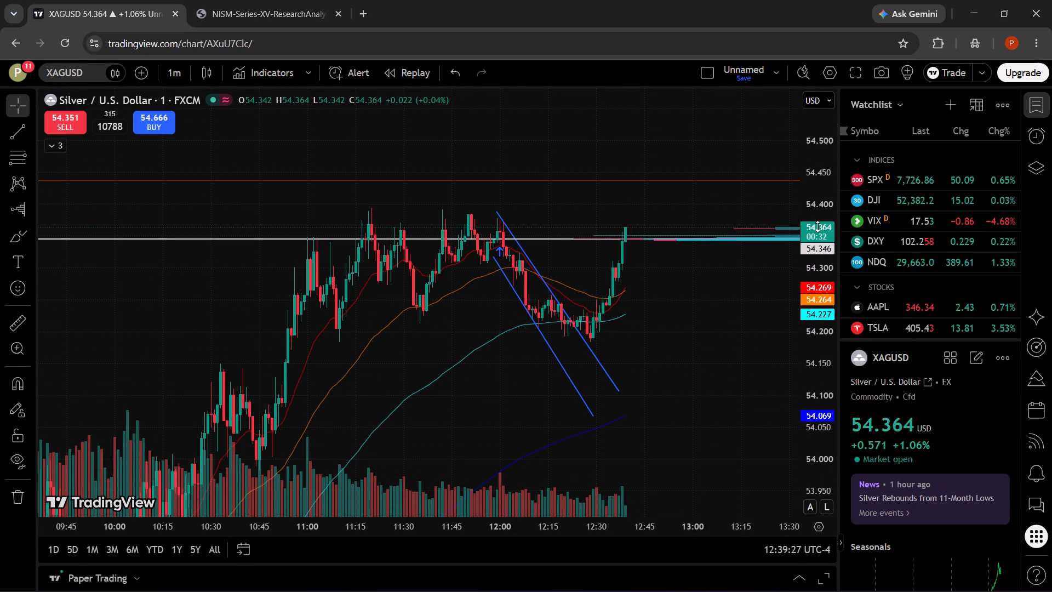
pyautogui.click(745, 344)
pyautogui.moveTo(820, 285); pyautogui.dragTo(820, 287)
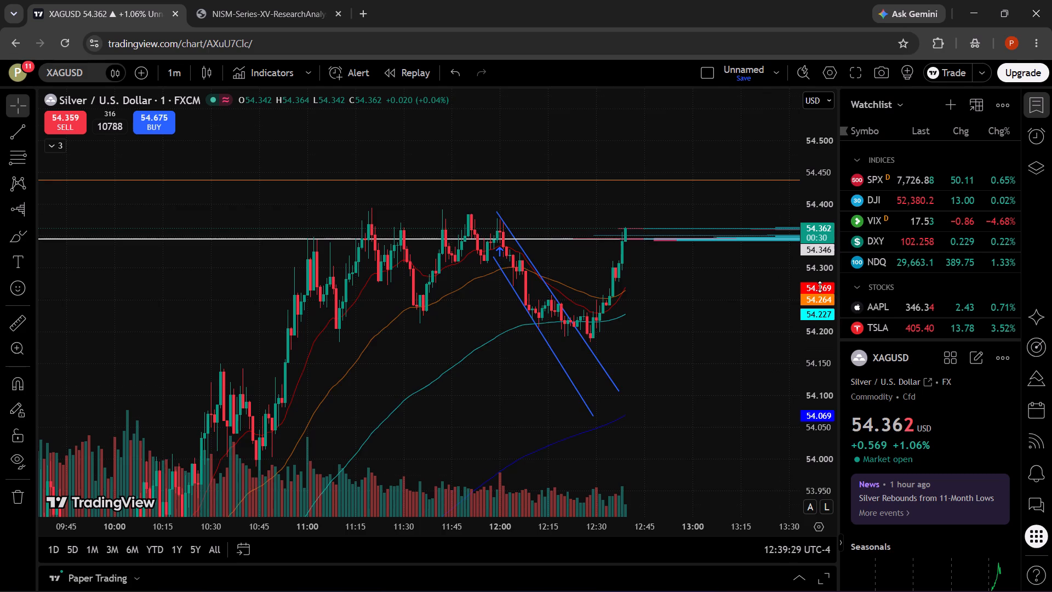
pyautogui.moveTo(820, 287); pyautogui.dragTo(832, 389)
pyautogui.doubleClick(769, 386)
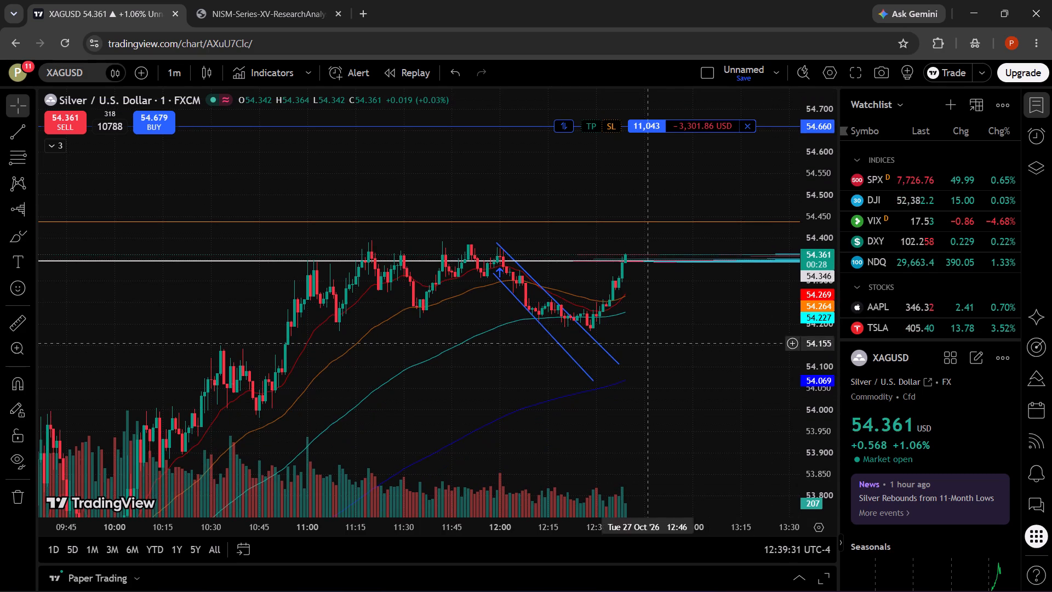
pyautogui.click(271, 263)
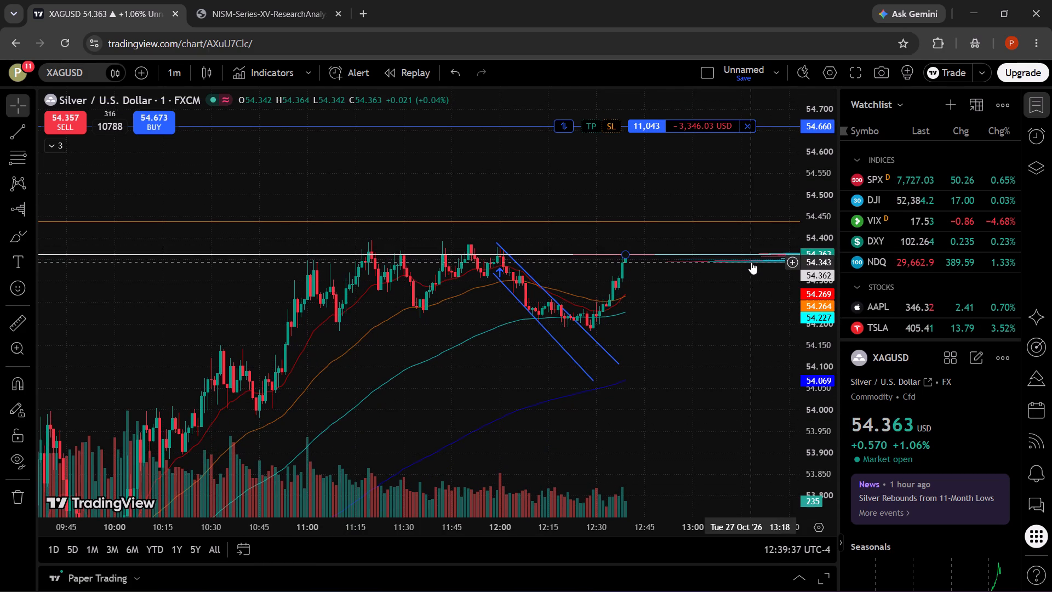
pyautogui.moveTo(778, 261); pyautogui.dragTo(777, 282)
pyautogui.click(759, 274)
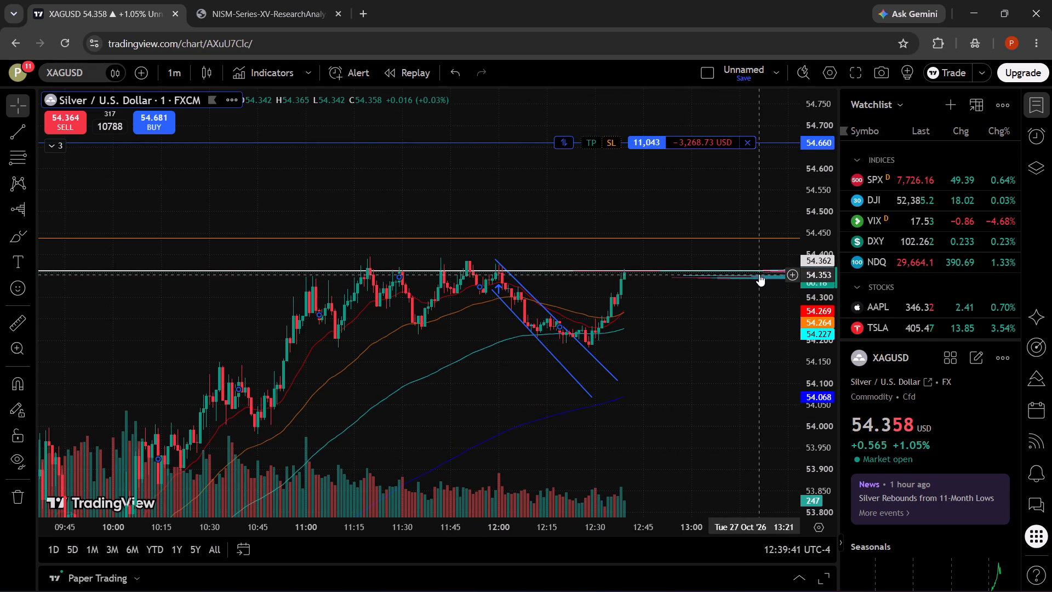
pyautogui.doubleClick(759, 274)
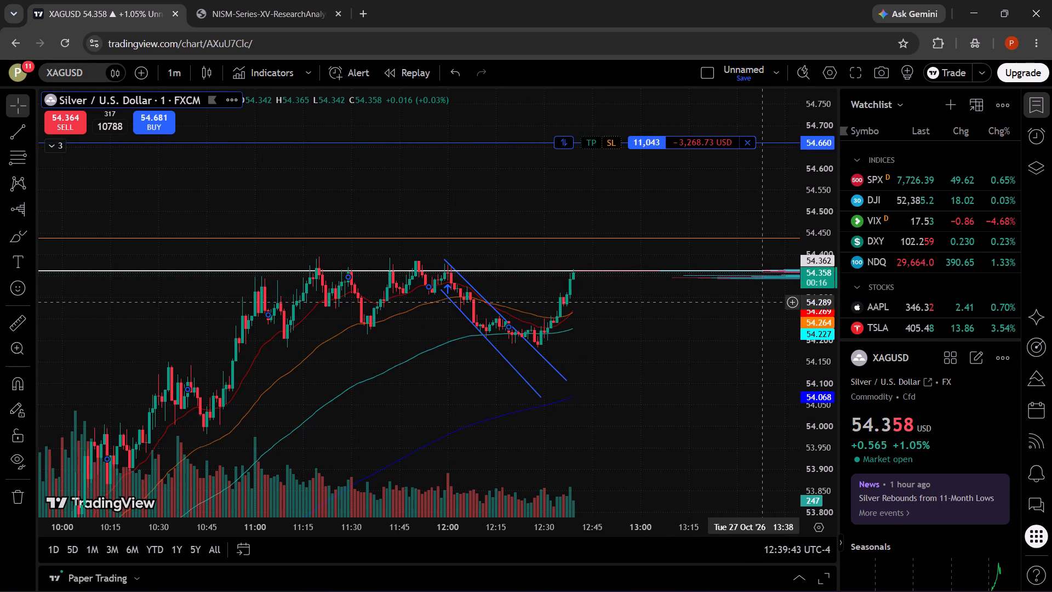
pyautogui.moveTo(811, 273); pyautogui.dragTo(811, 294)
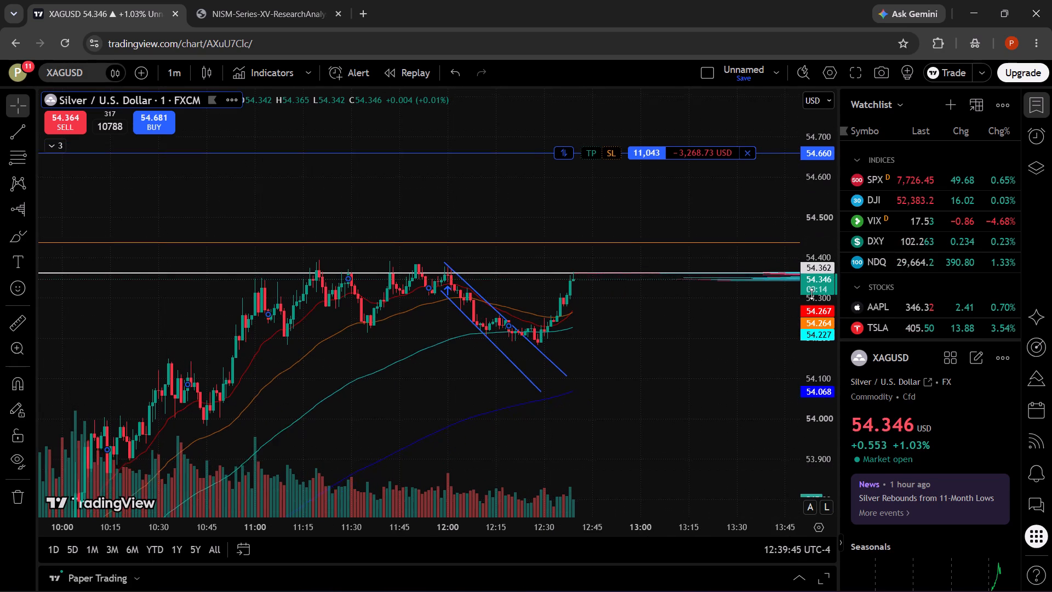
pyautogui.moveTo(811, 294); pyautogui.dragTo(801, 125)
pyautogui.moveTo(827, 270); pyautogui.dragTo(811, 36)
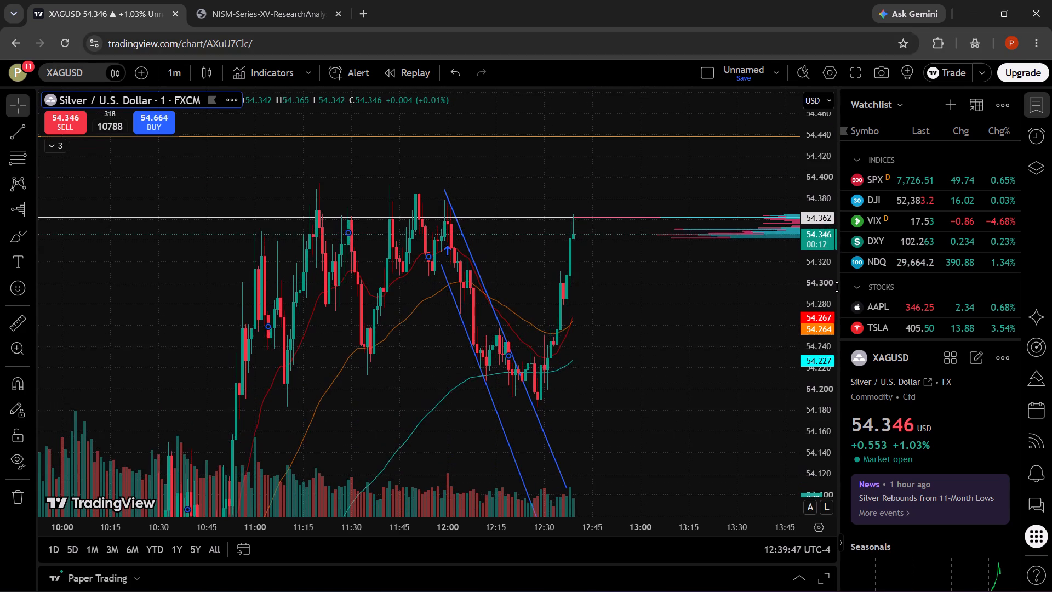
pyautogui.moveTo(837, 287); pyautogui.dragTo(820, 1)
pyautogui.moveTo(838, 219); pyautogui.dragTo(836, 112)
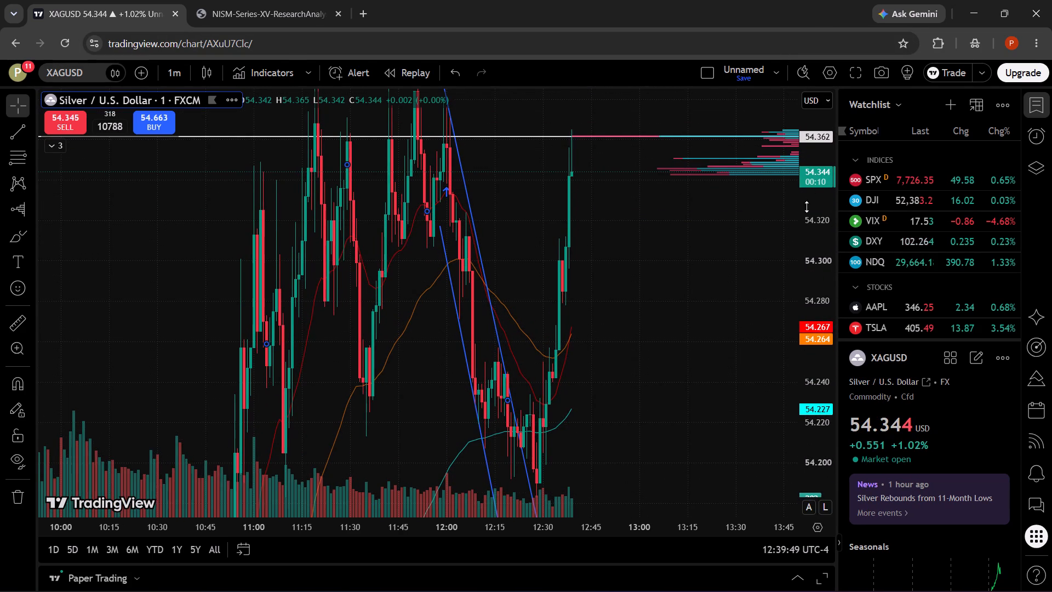
pyautogui.moveTo(798, 218); pyautogui.dragTo(798, 248)
pyautogui.moveTo(790, 194); pyautogui.dragTo(782, 271)
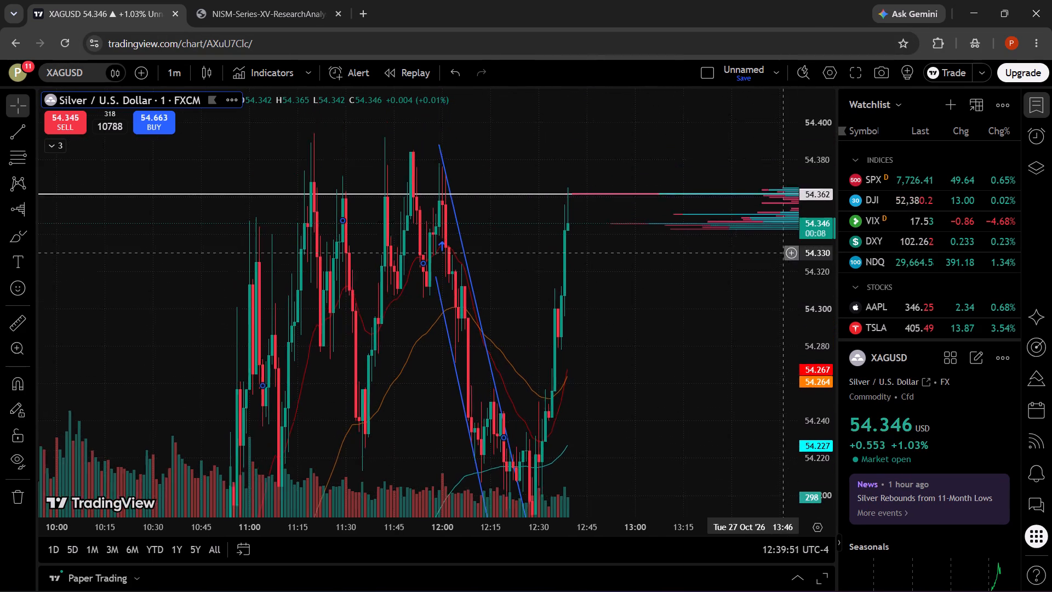
pyautogui.moveTo(782, 271); pyautogui.dragTo(745, 169)
pyautogui.moveTo(815, 147); pyautogui.dragTo(823, 346)
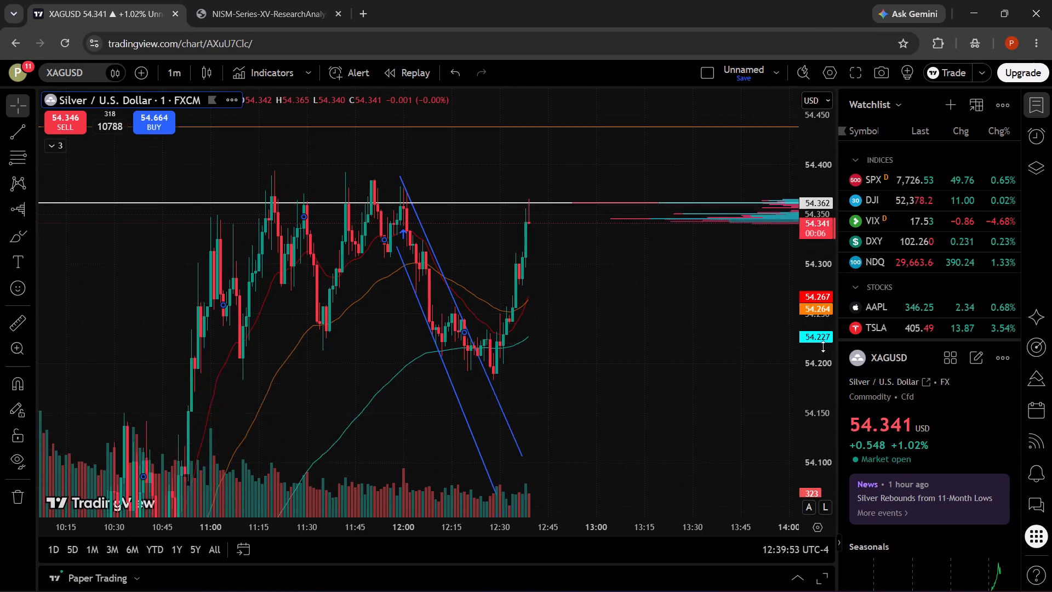
pyautogui.moveTo(823, 346); pyautogui.dragTo(818, 315)
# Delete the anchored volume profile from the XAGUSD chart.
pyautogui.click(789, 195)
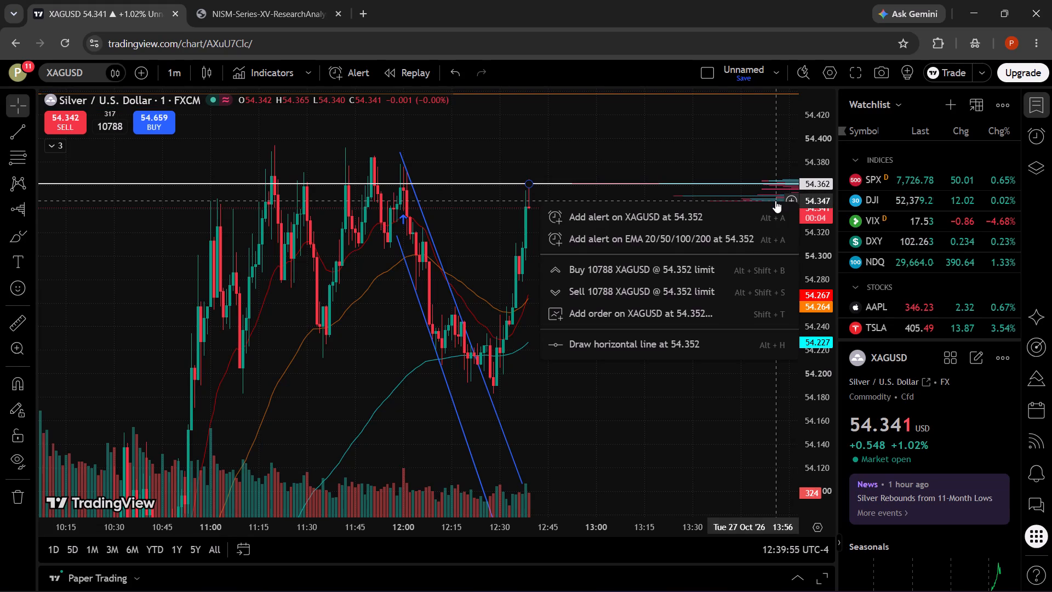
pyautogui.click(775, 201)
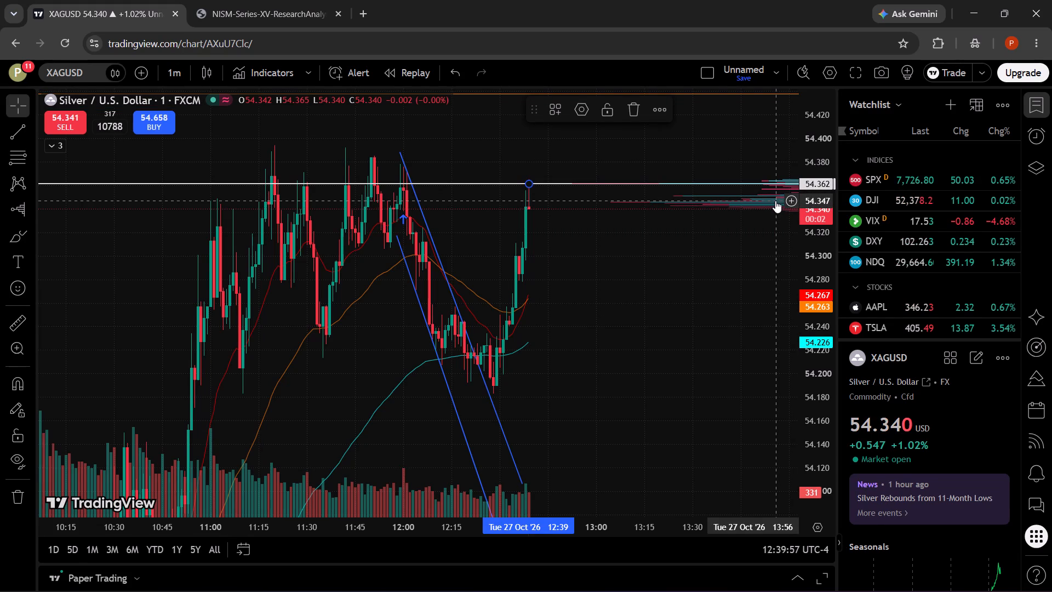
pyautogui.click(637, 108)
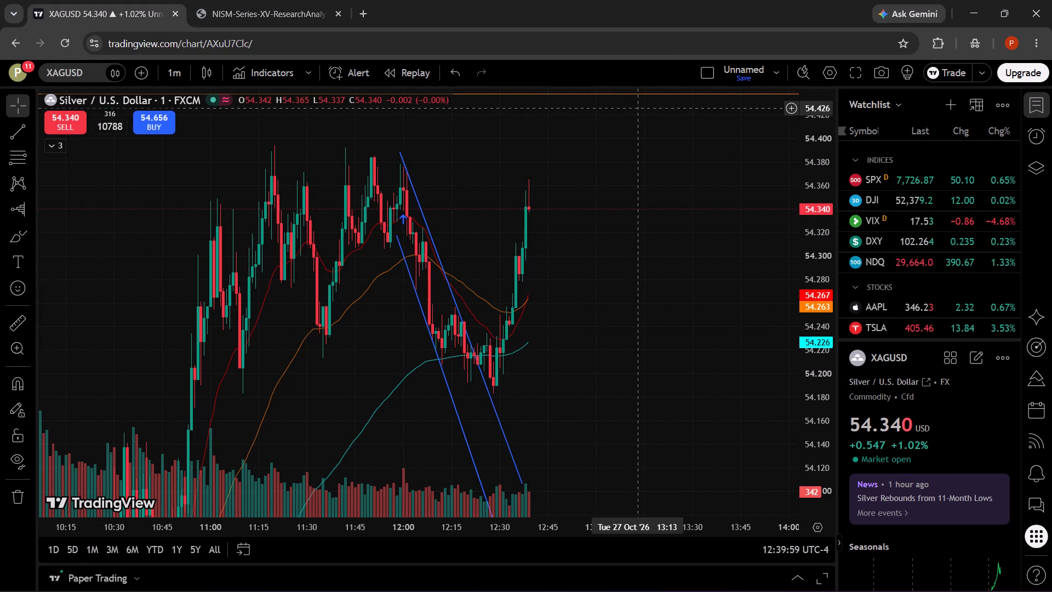
# Place a long position drawing on the XAGUSD chart at the 12:30 candle with entry at about 54.187.
pyautogui.moveTo(809, 146); pyautogui.dragTo(807, 314)
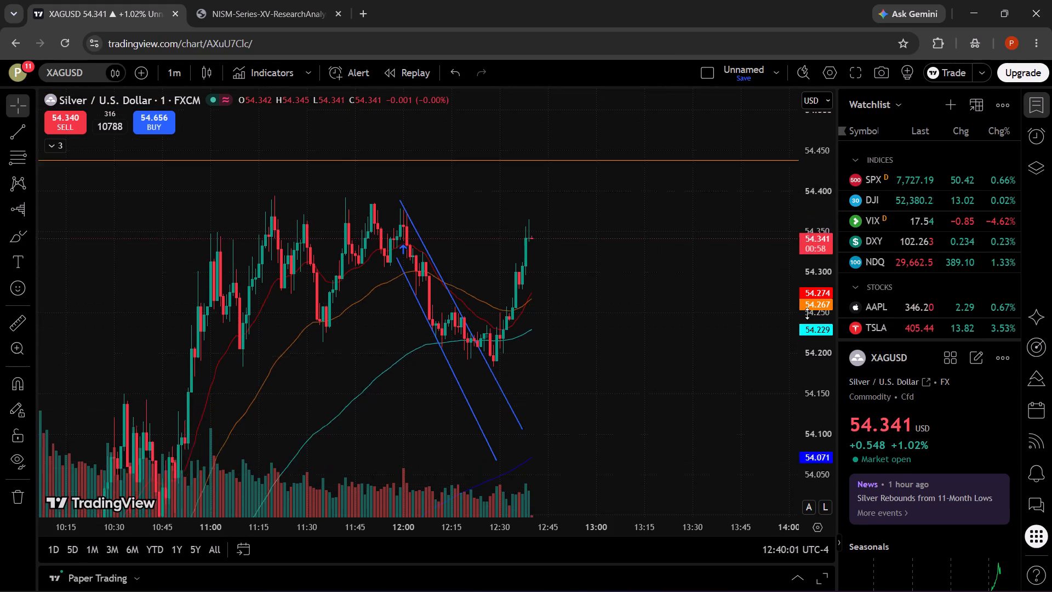
pyautogui.moveTo(807, 314); pyautogui.dragTo(803, 447)
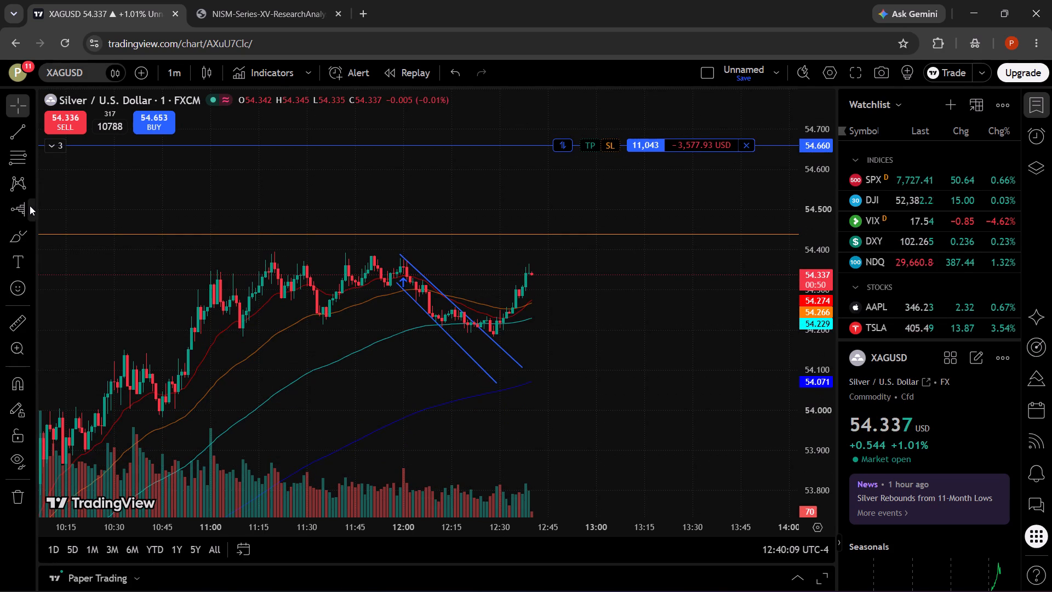
pyautogui.click(30, 214)
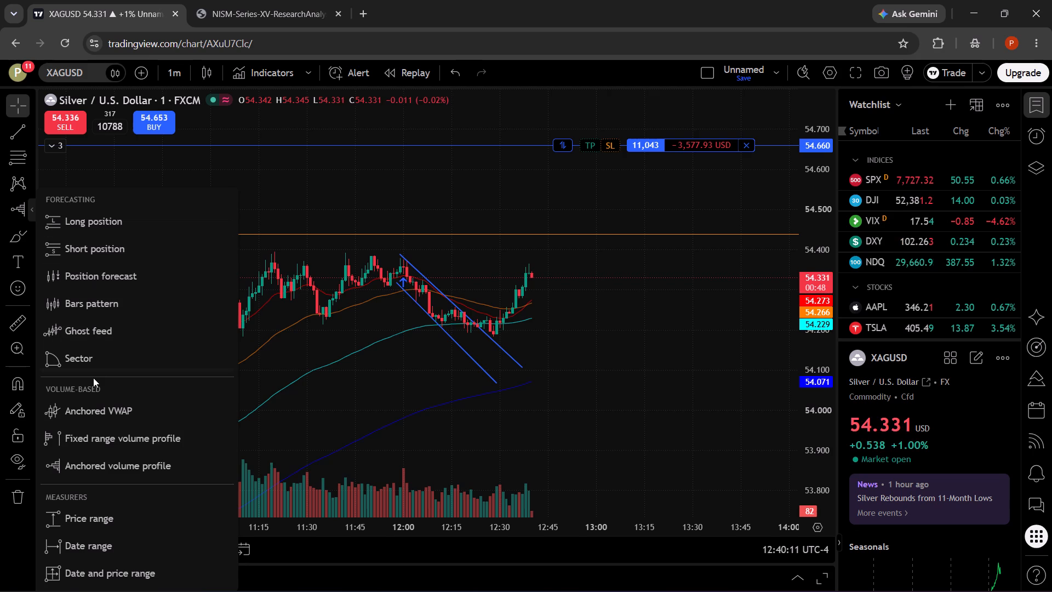
pyautogui.scroll(-1, 93, 378)
pyautogui.click(93, 229)
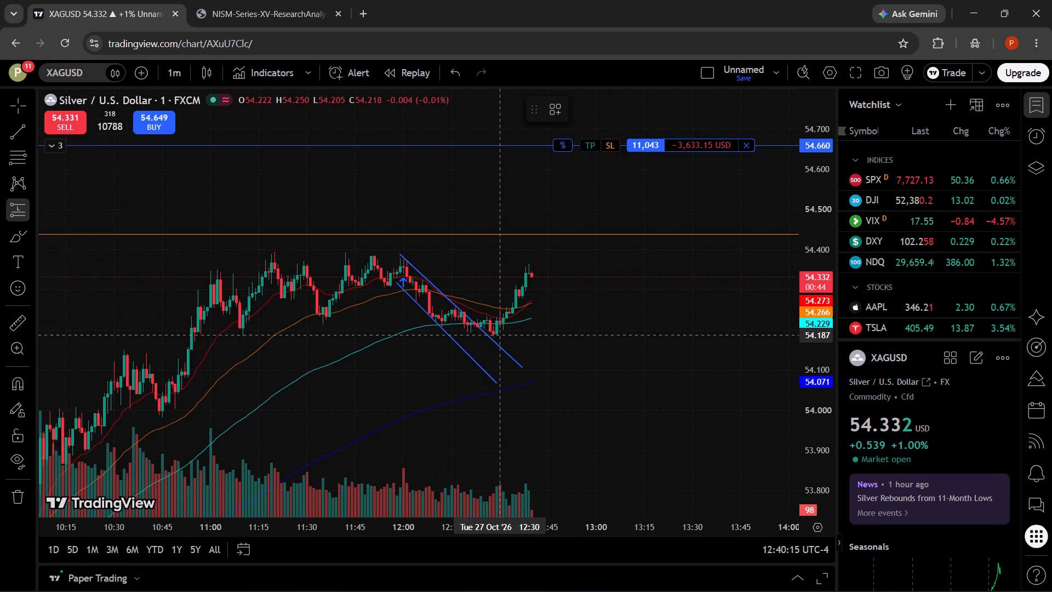
pyautogui.moveTo(499, 335); pyautogui.dragTo(500, 327)
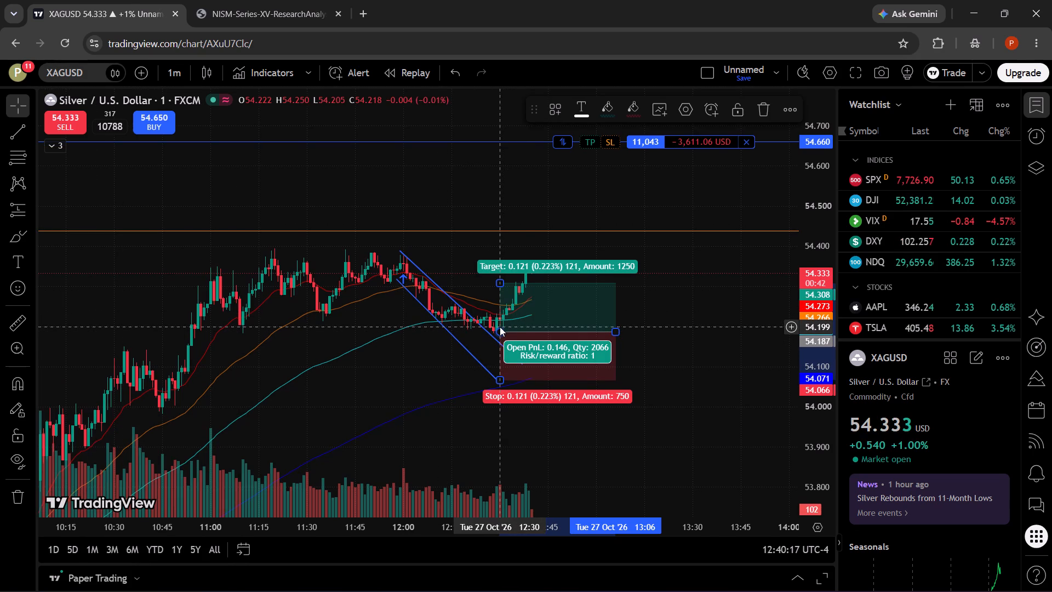
# Move the long position drawing up to the open trade's 54.660 line, with entry at about 54.656 and start near 12:25.
pyautogui.click(534, 311)
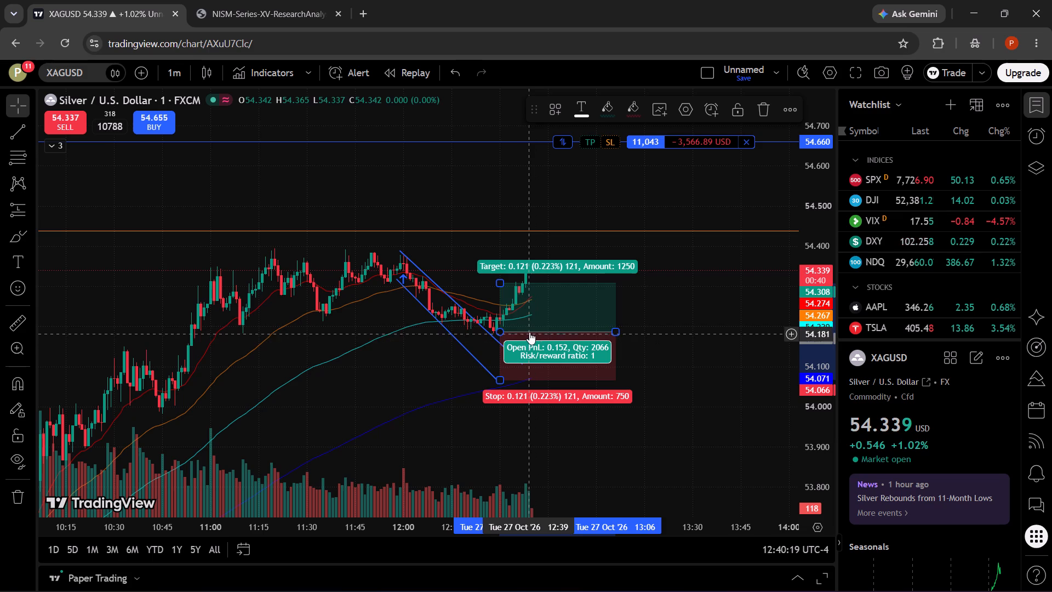
pyautogui.moveTo(530, 331); pyautogui.dragTo(560, 287)
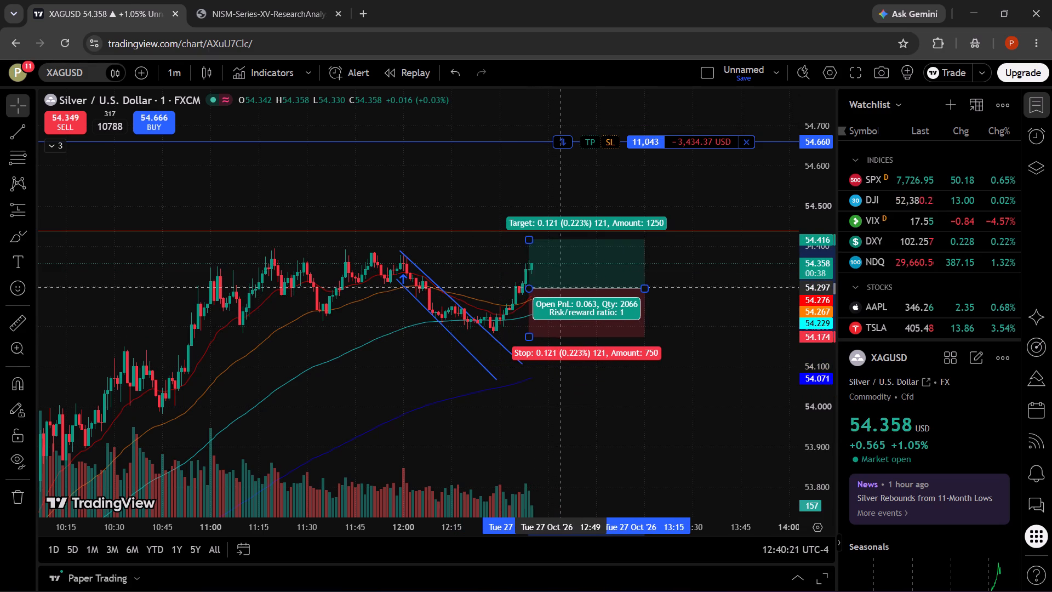
pyautogui.moveTo(560, 287); pyautogui.dragTo(581, 178)
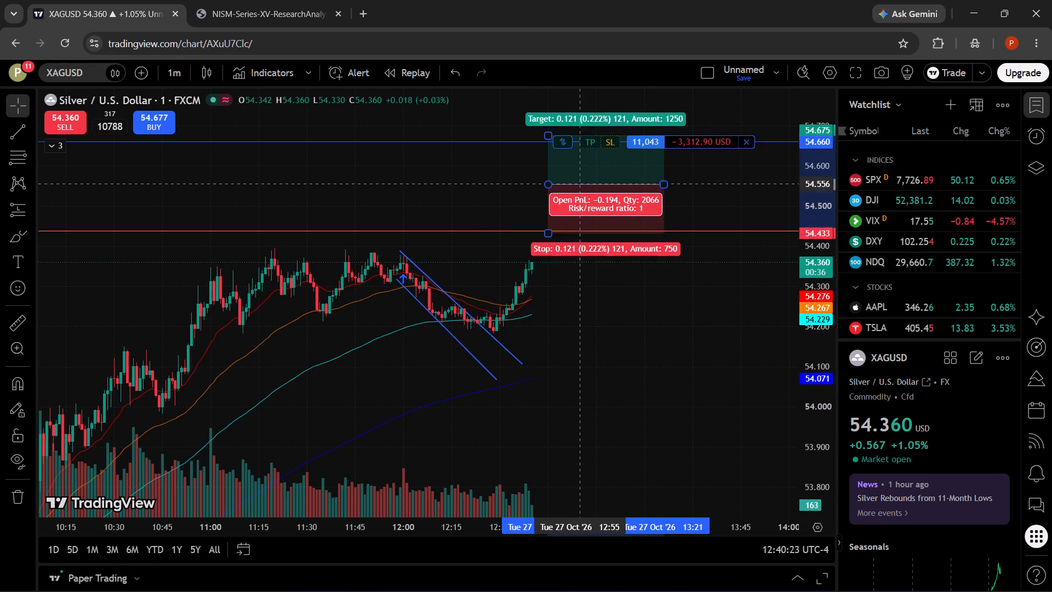
pyautogui.moveTo(581, 178); pyautogui.dragTo(530, 140)
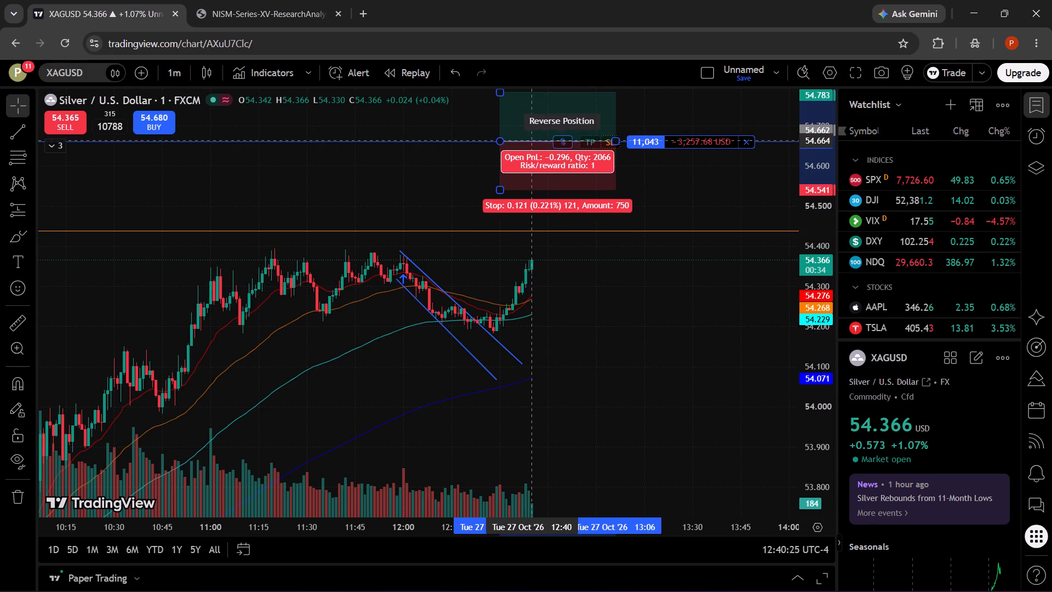
pyautogui.moveTo(530, 140); pyautogui.dragTo(517, 142)
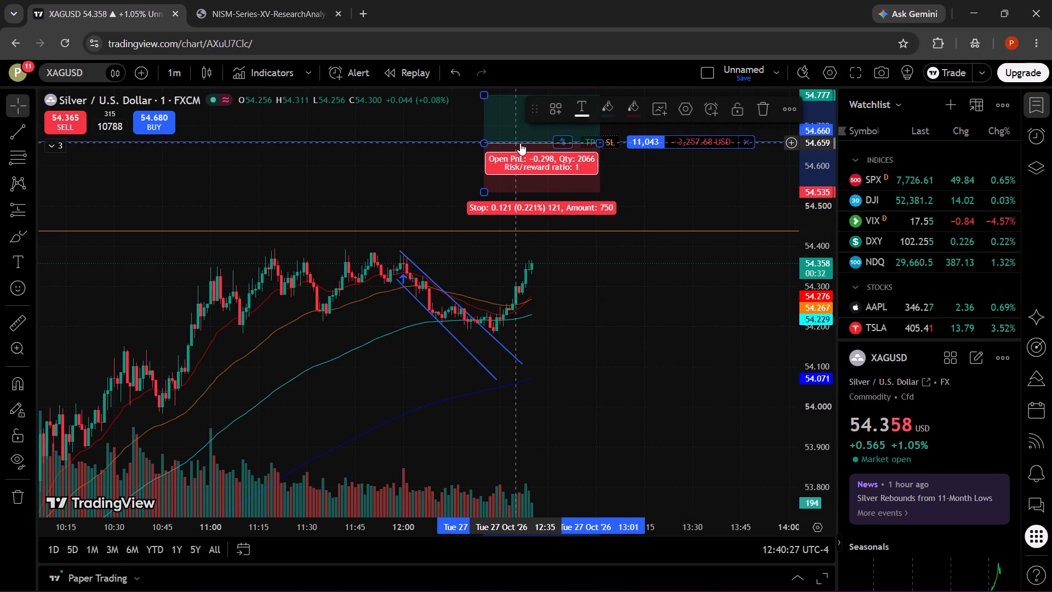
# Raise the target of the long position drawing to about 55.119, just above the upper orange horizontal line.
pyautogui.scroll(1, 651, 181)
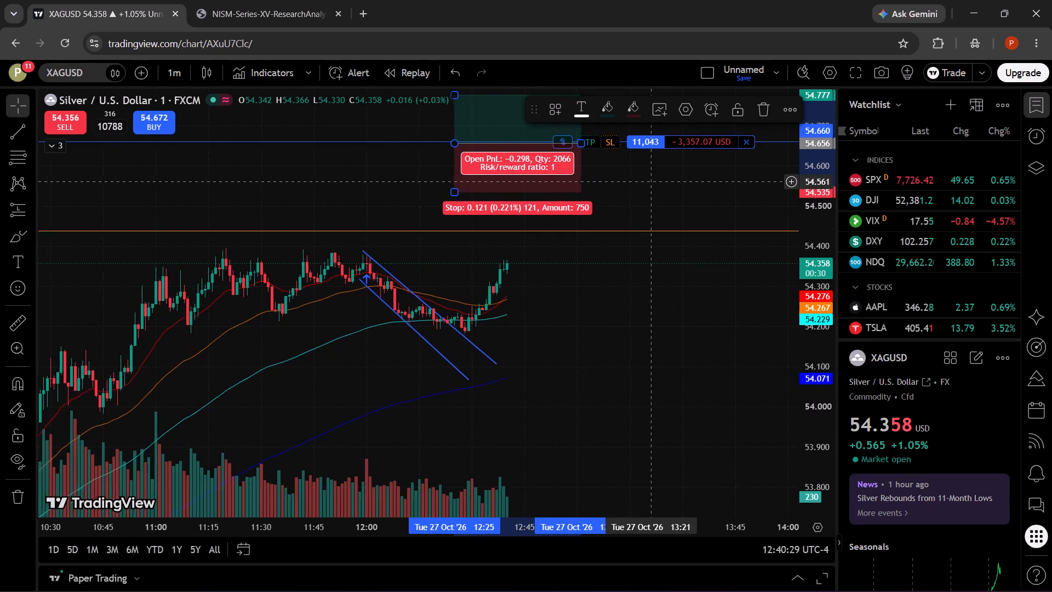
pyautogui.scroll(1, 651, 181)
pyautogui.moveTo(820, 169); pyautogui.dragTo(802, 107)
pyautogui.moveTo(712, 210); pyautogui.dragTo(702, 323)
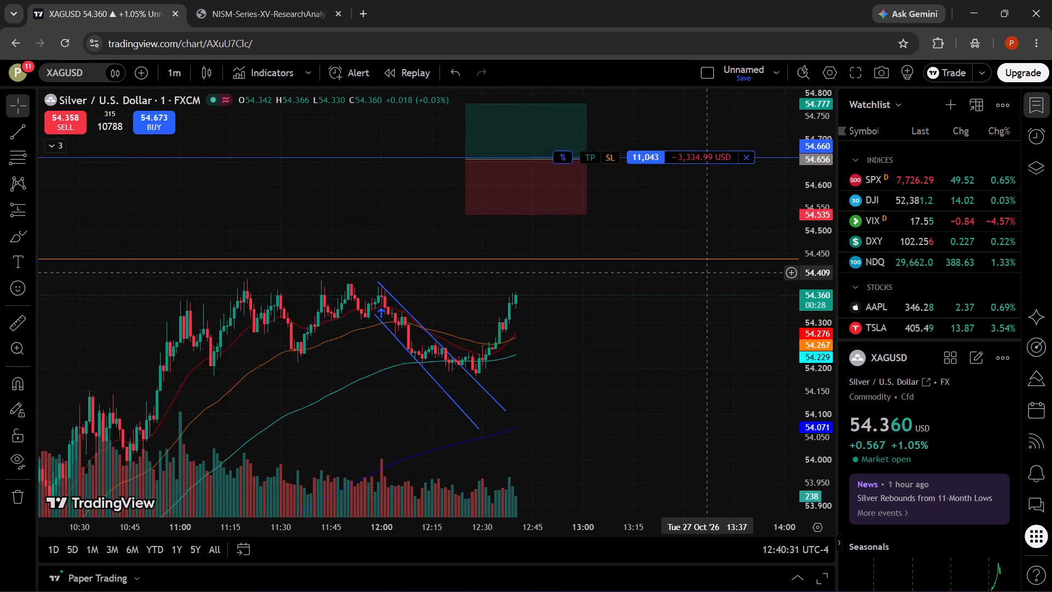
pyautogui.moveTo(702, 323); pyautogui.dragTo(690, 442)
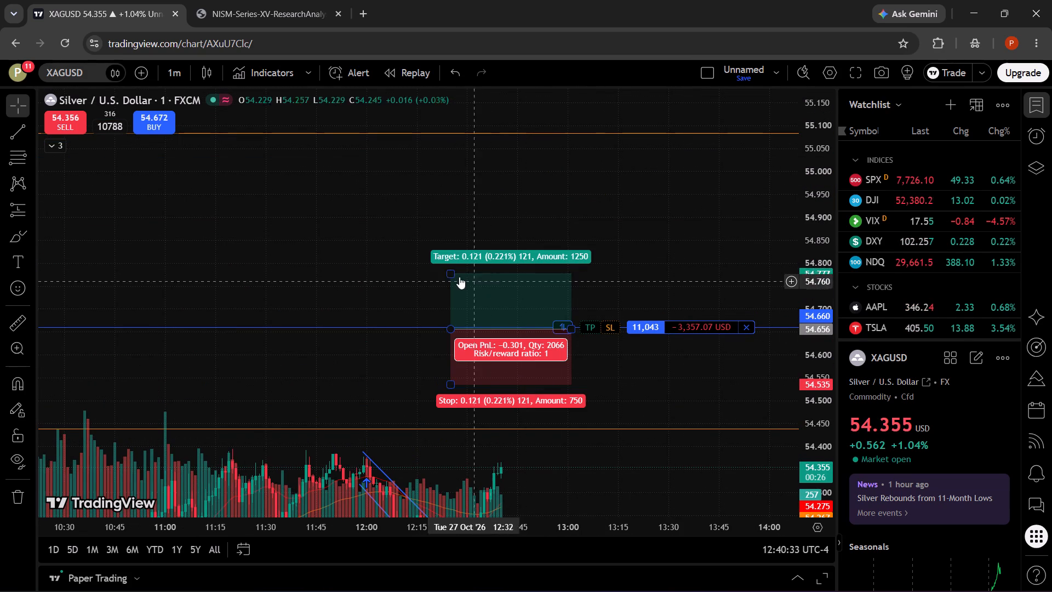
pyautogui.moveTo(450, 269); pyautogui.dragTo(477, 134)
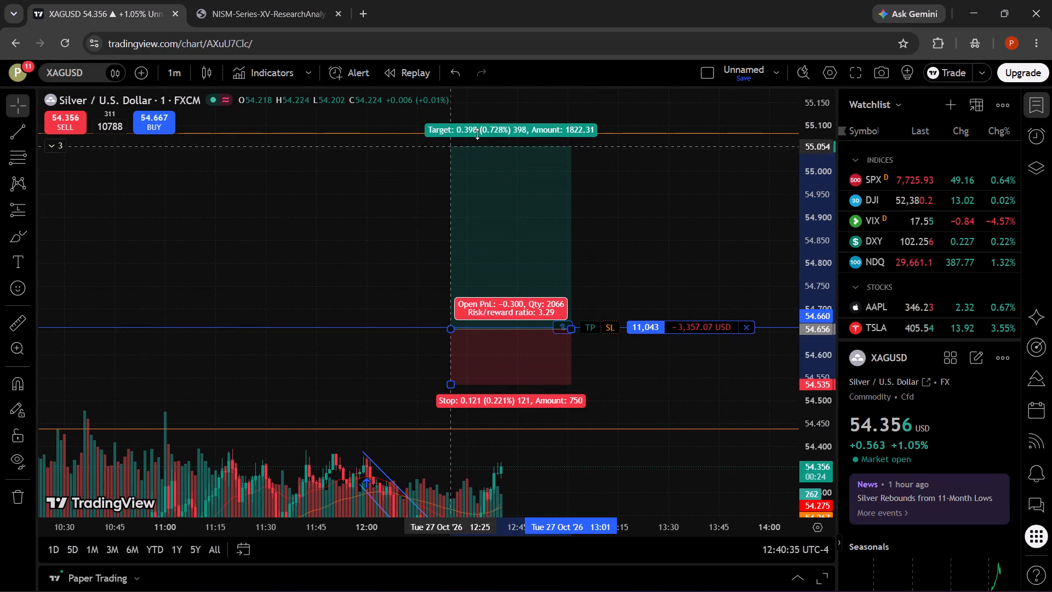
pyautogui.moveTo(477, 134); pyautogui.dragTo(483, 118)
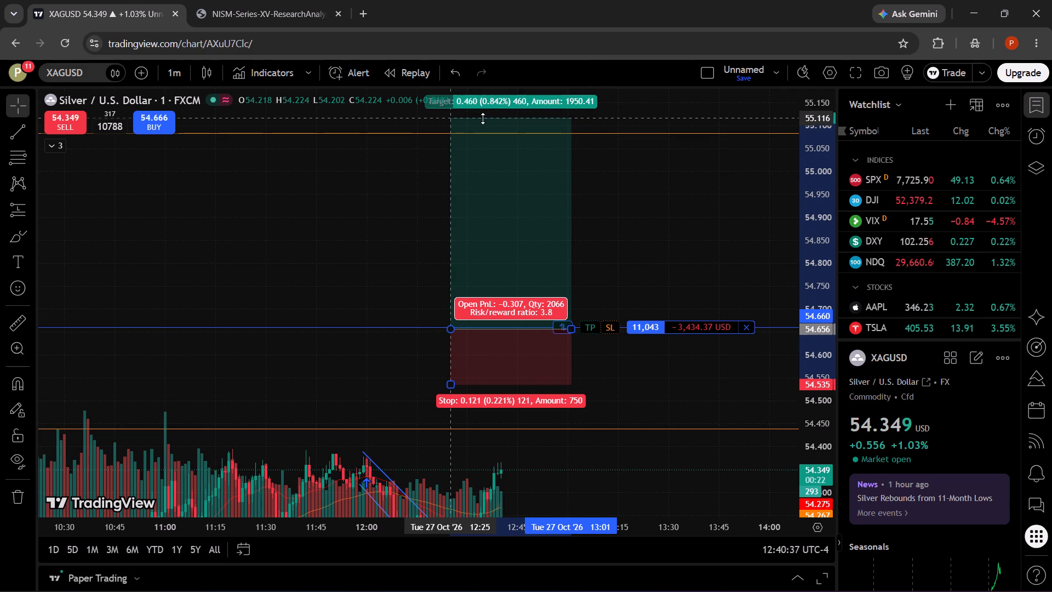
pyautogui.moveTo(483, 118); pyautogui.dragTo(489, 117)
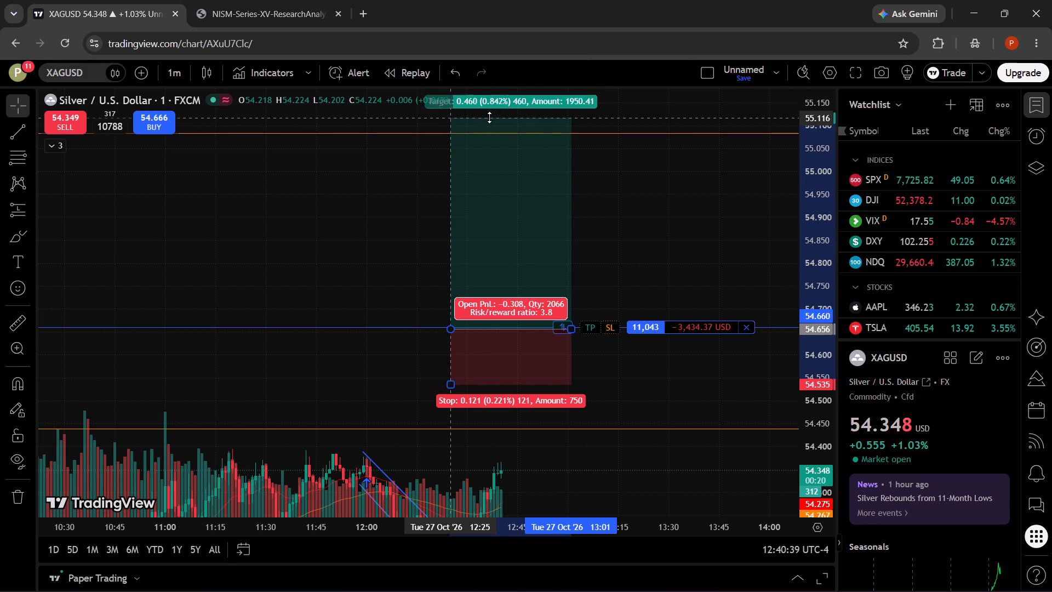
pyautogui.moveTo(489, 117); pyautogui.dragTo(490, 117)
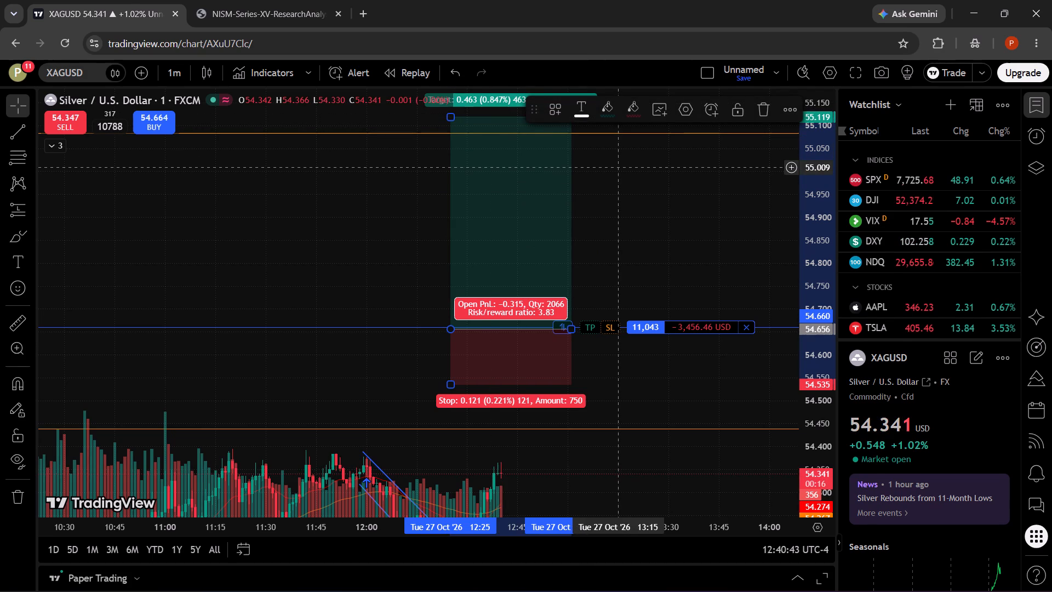
# Delete the long position drawing from the XAGUSD chart.
pyautogui.click(758, 111)
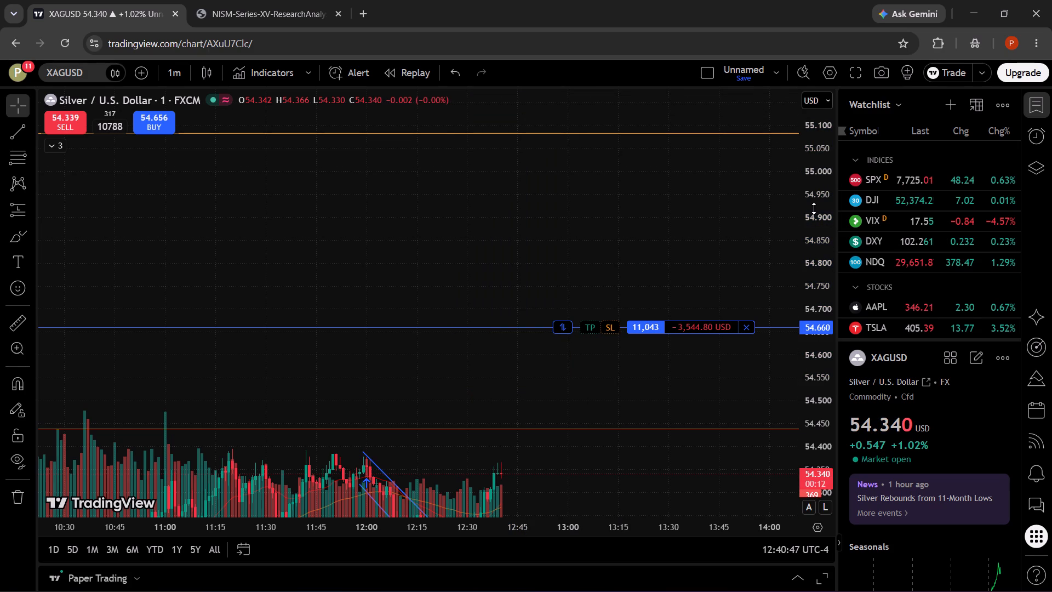
# Examine XAGUSD price action from the morning to the latest candles against the horizontal levels, moving averages and open trade line.
pyautogui.moveTo(813, 208); pyautogui.dragTo(811, 377)
pyautogui.moveTo(729, 394); pyautogui.dragTo(714, 263)
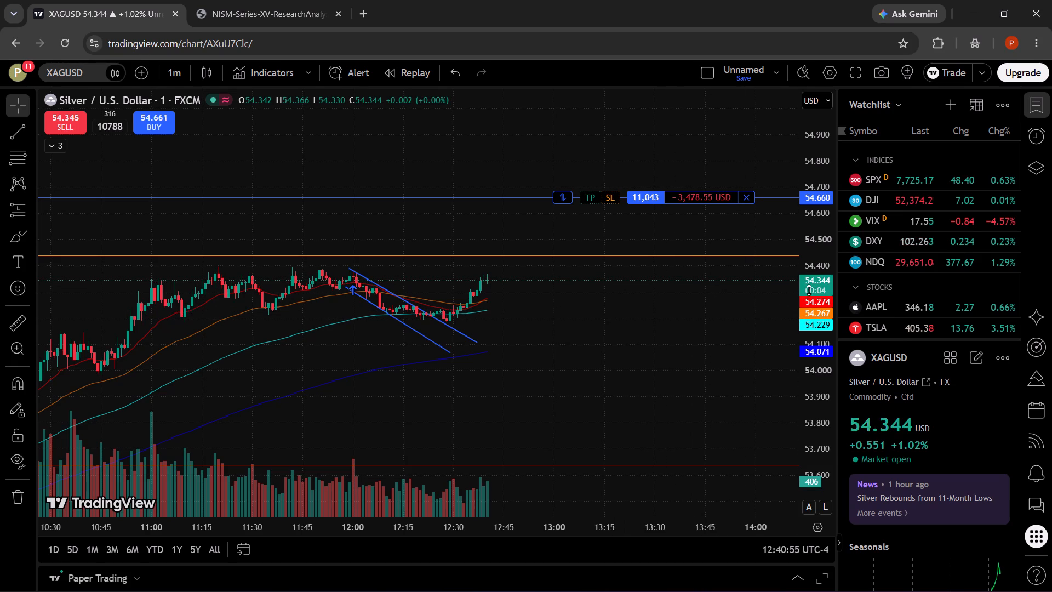
pyautogui.moveTo(818, 250); pyautogui.dragTo(825, 341)
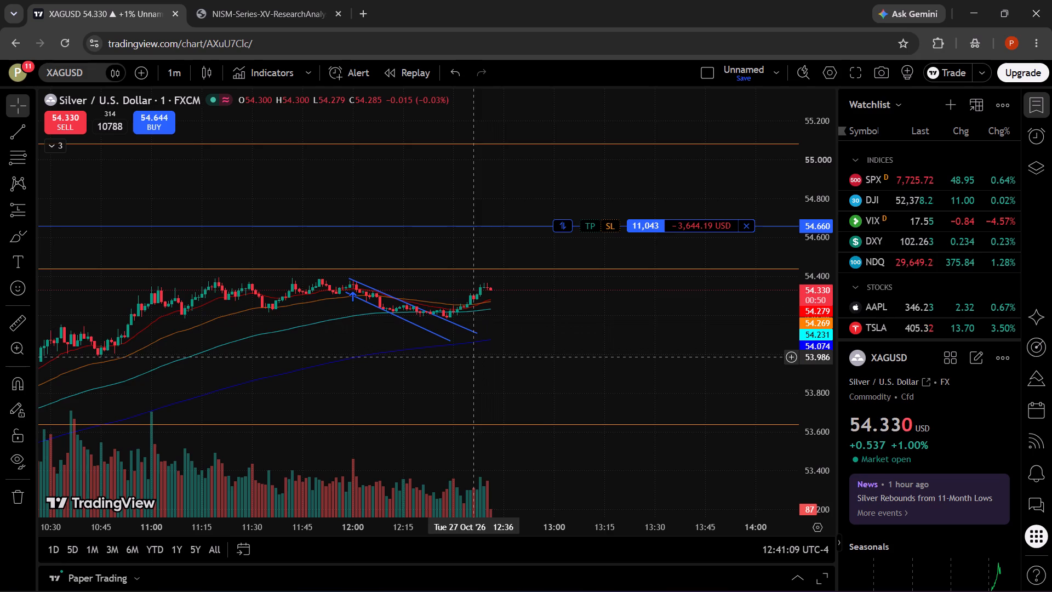
pyautogui.hscroll(5, 518, 342)
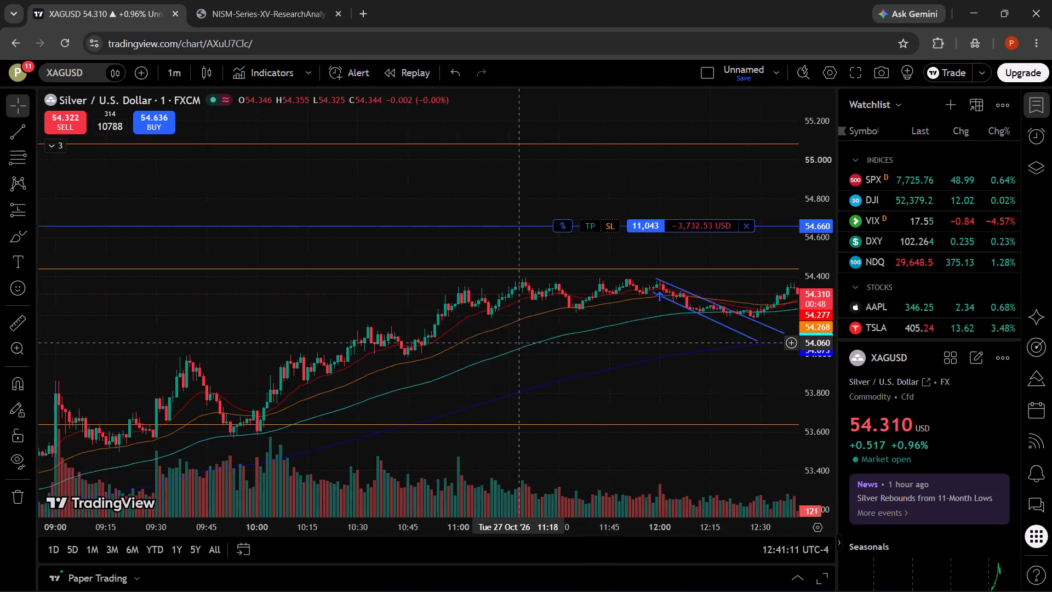
pyautogui.hscroll(1, 518, 342)
pyautogui.hscroll(-1, 518, 342)
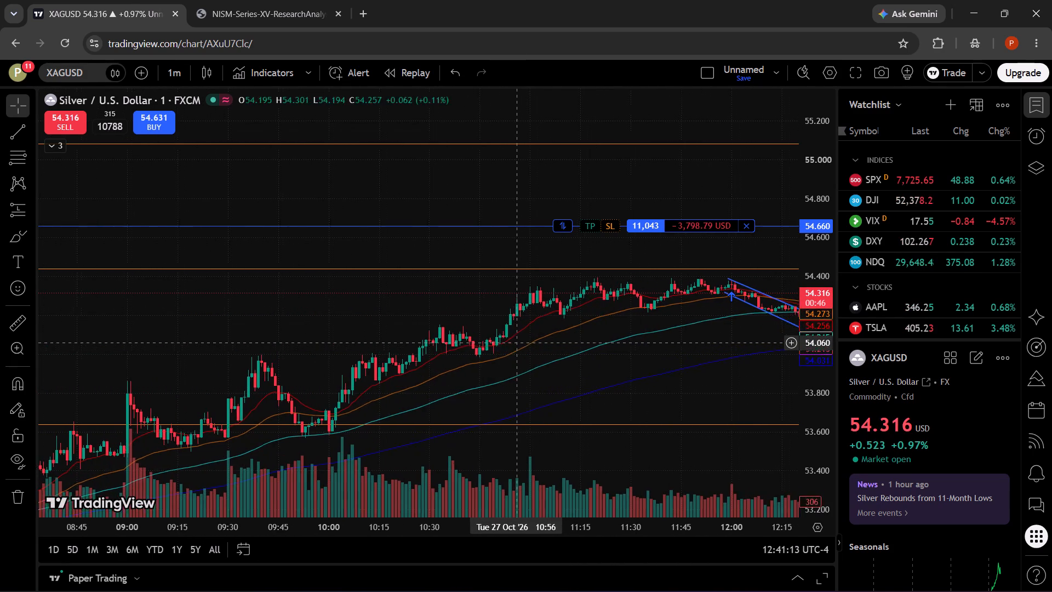
pyautogui.hscroll(-4, 518, 342)
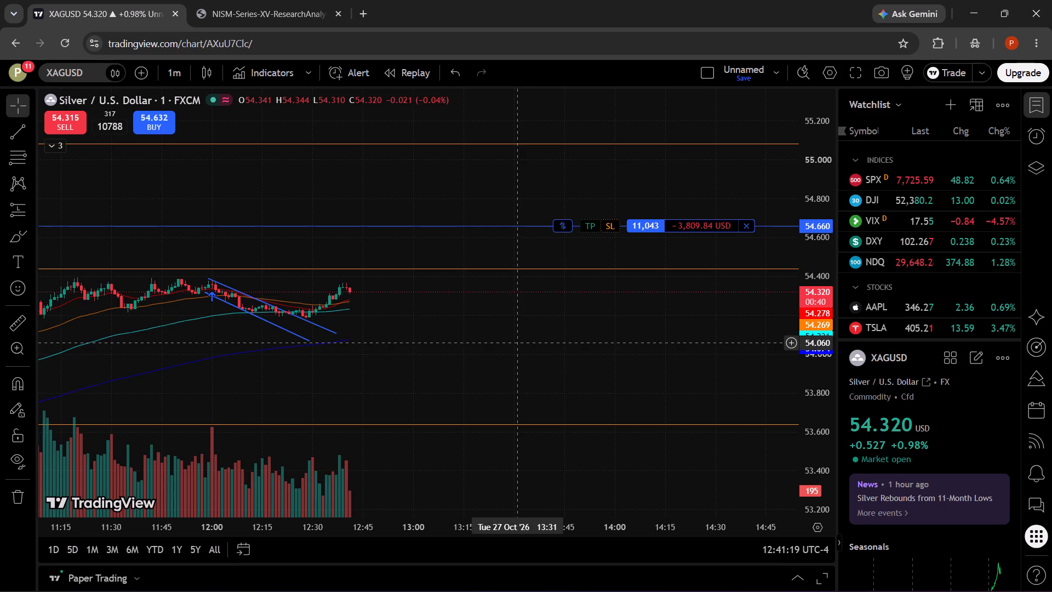
# Switch to the NISM-Series-XV-ResearchAnalyst PDF.
pyautogui.click(271, 3)
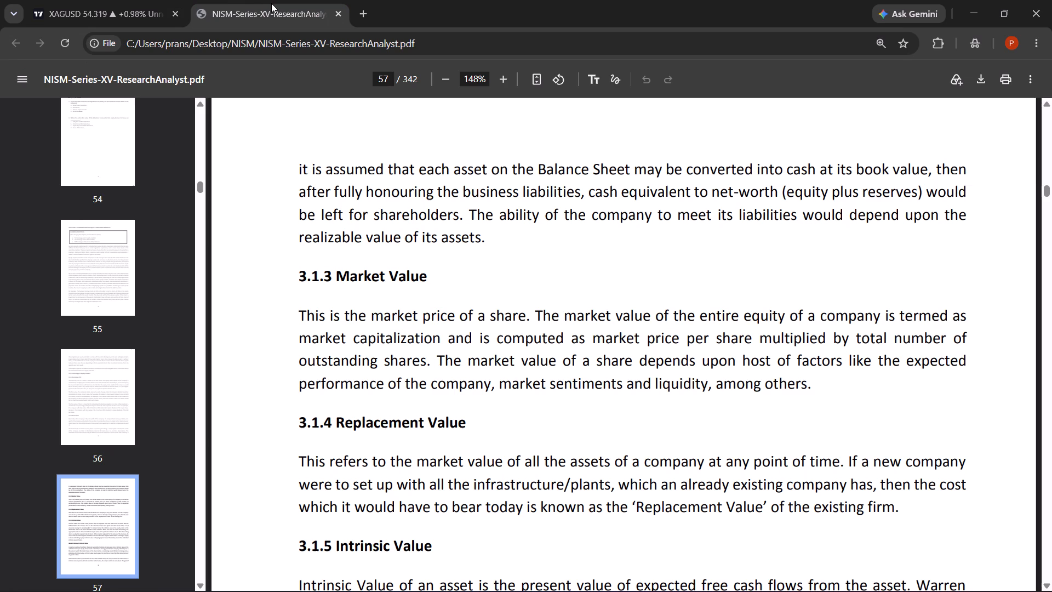
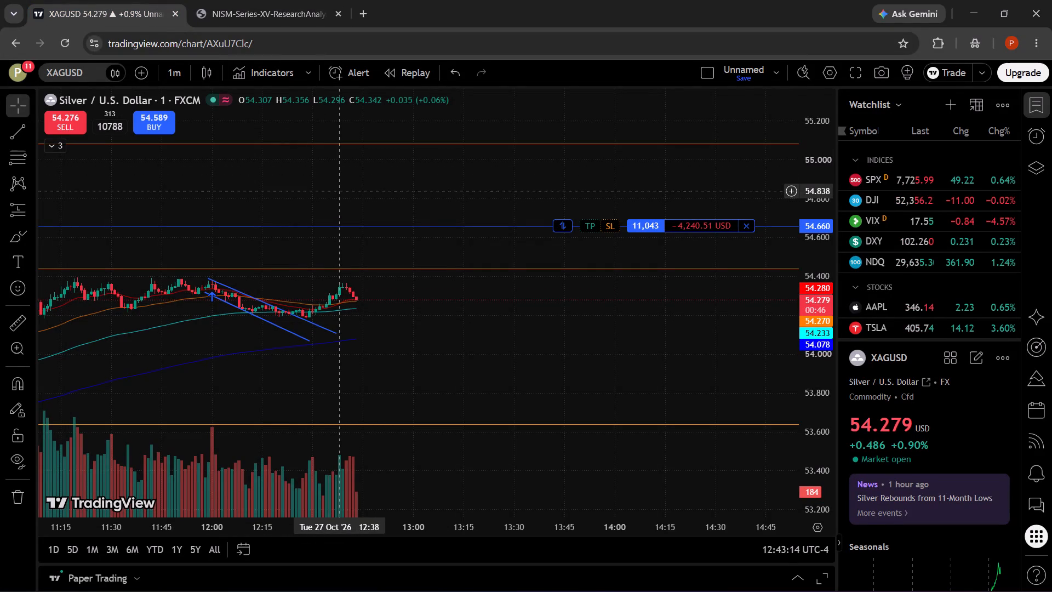
# Draw a level trend line at about 54.373 from 12:33 to 14:00, above the latest XAGUSD candles.
pyautogui.click(9, 122)
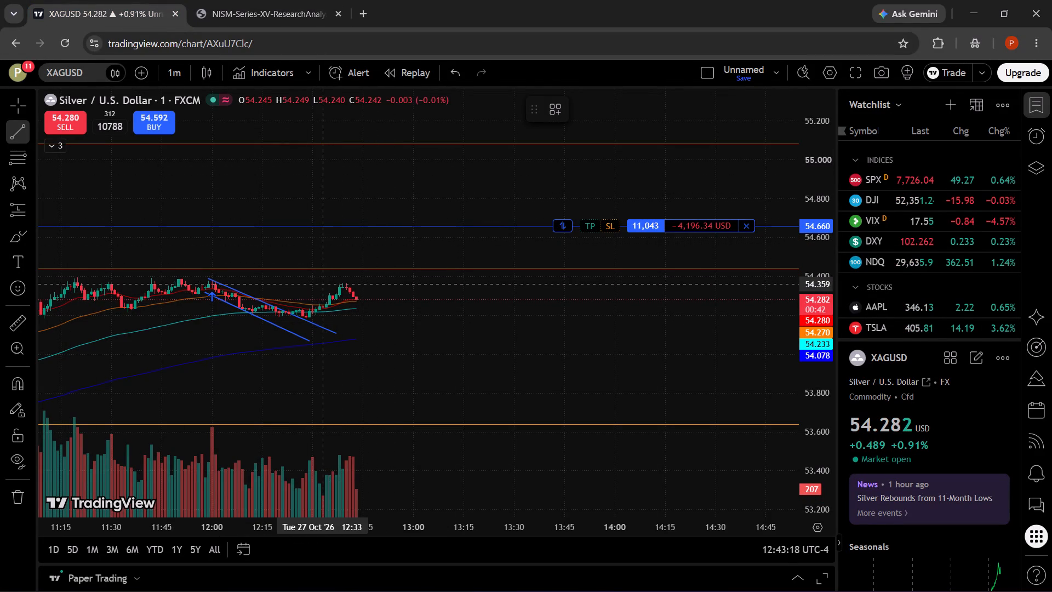
pyautogui.click(324, 281)
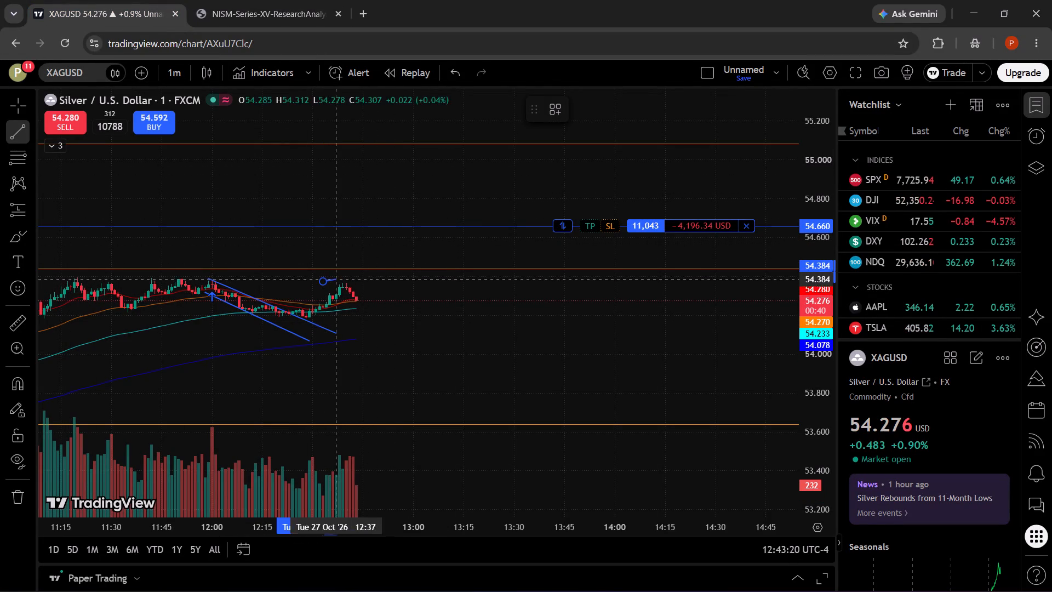
pyautogui.click(614, 280)
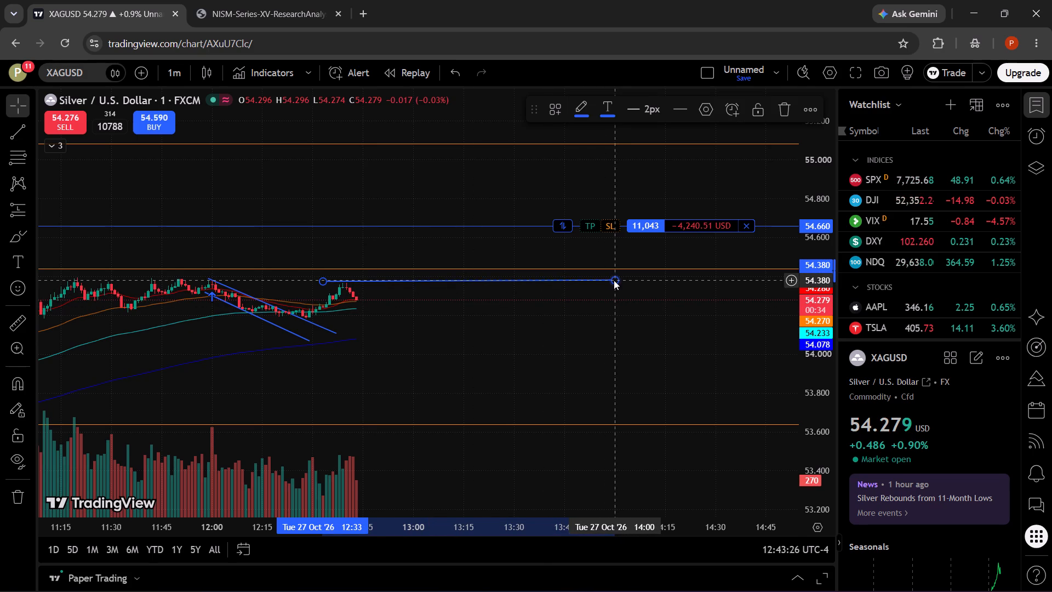
pyautogui.moveTo(812, 352); pyautogui.dragTo(802, 225)
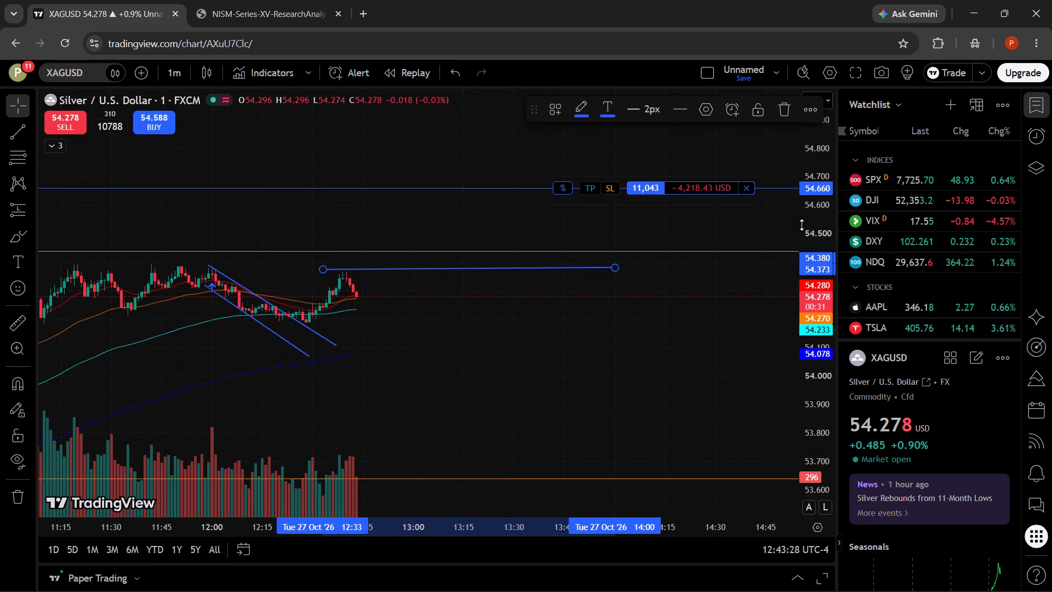
pyautogui.moveTo(802, 225); pyautogui.dragTo(797, 143)
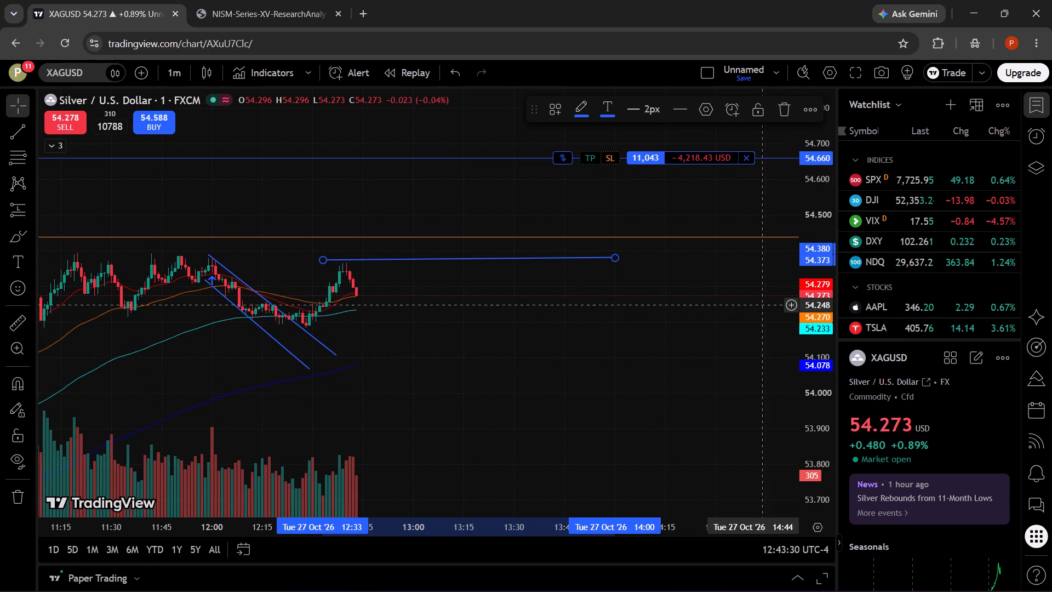
pyautogui.click(614, 257)
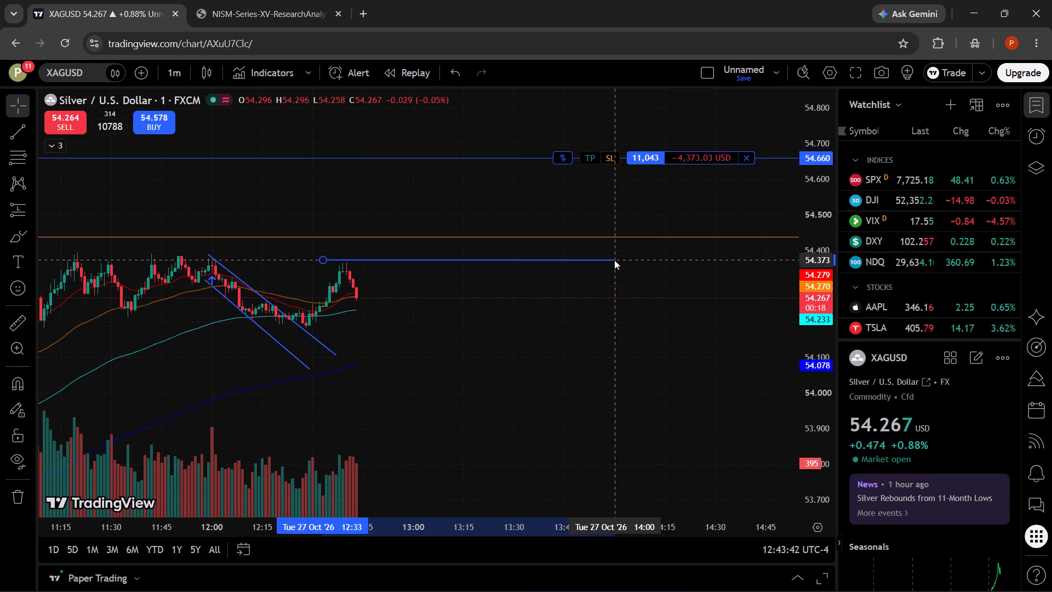
pyautogui.click(689, 260)
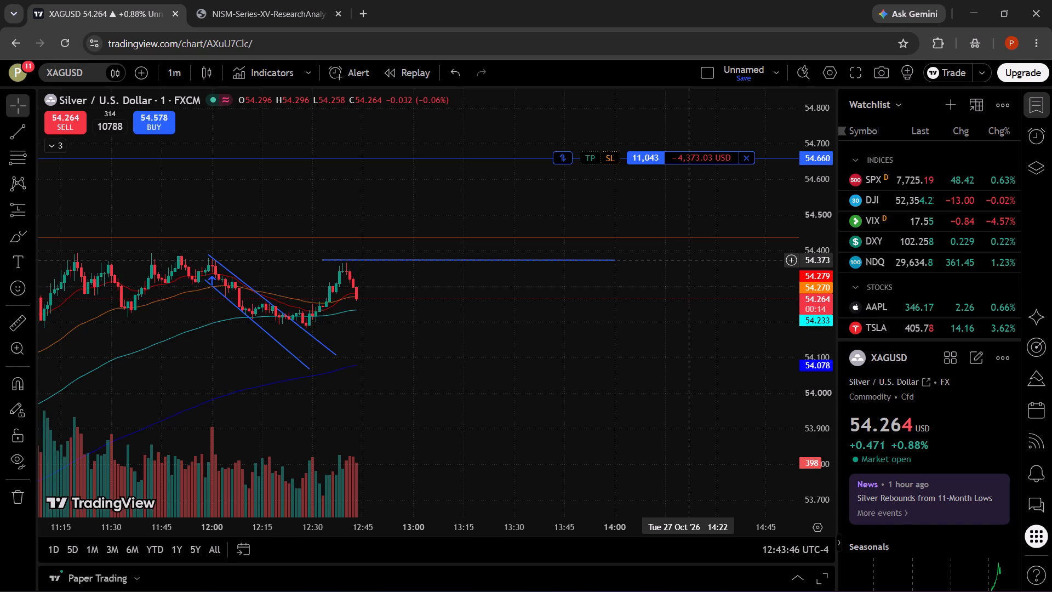
# Add a fixed range volume profile over the XAGUSD candles from about 12:01 to 12:44.
pyautogui.hscroll(3, 457, 304)
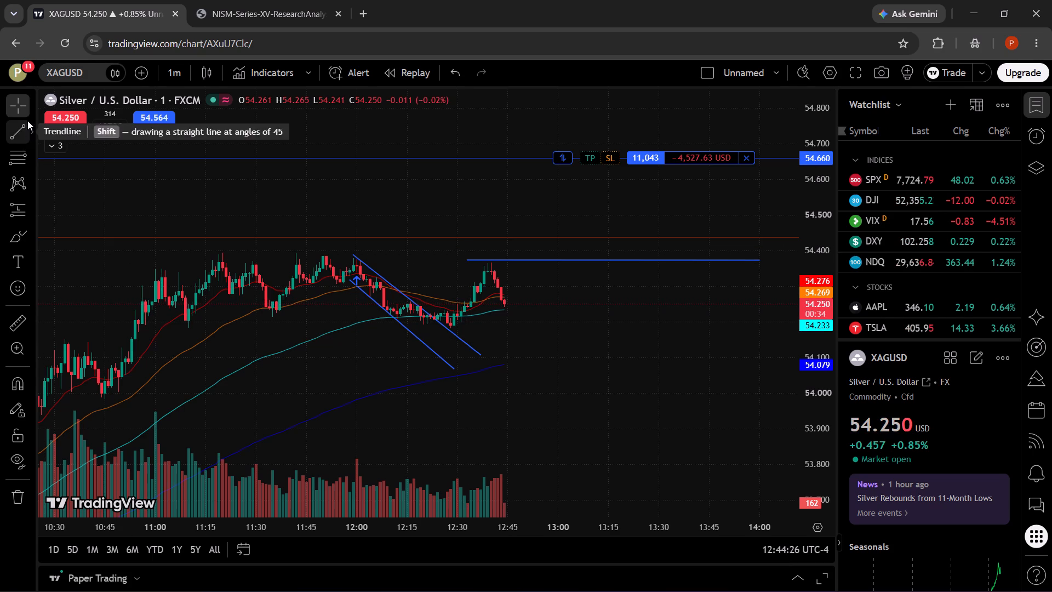
pyautogui.click(32, 211)
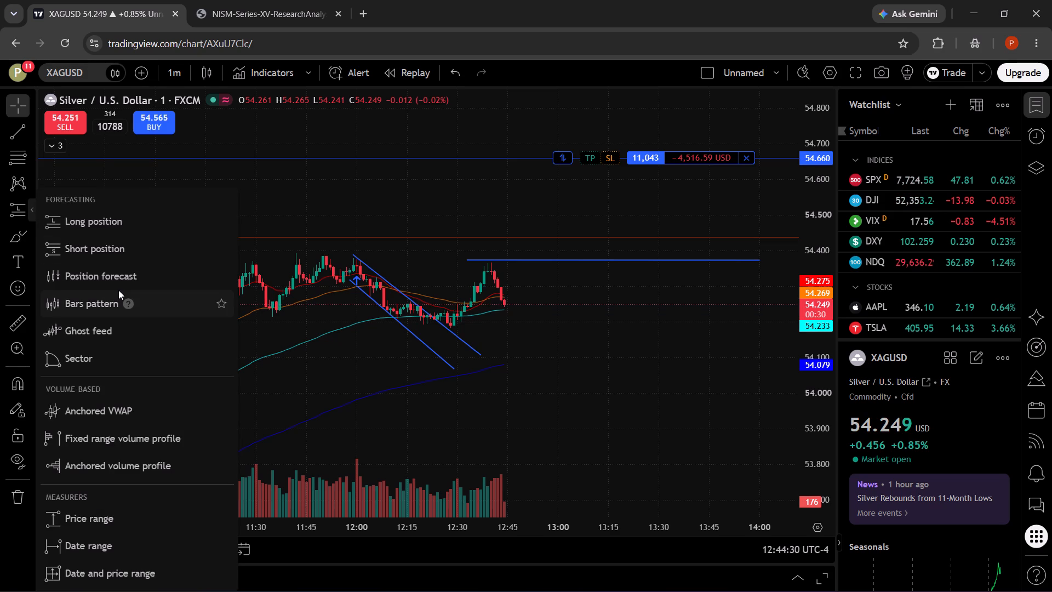
pyautogui.scroll(-3, 118, 290)
pyautogui.scroll(-4, 118, 398)
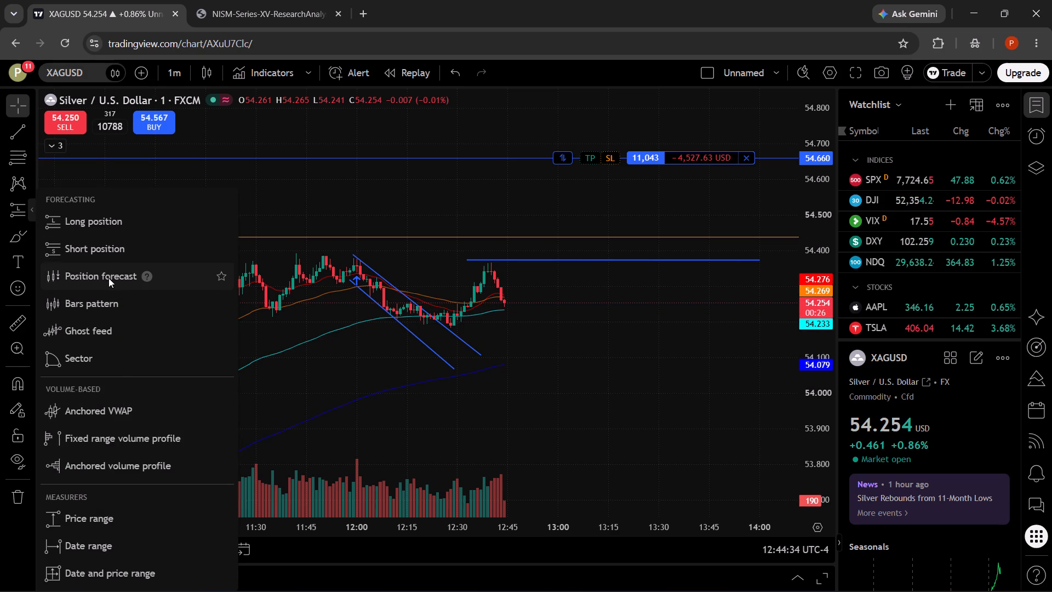
pyautogui.click(122, 437)
pyautogui.click(509, 323)
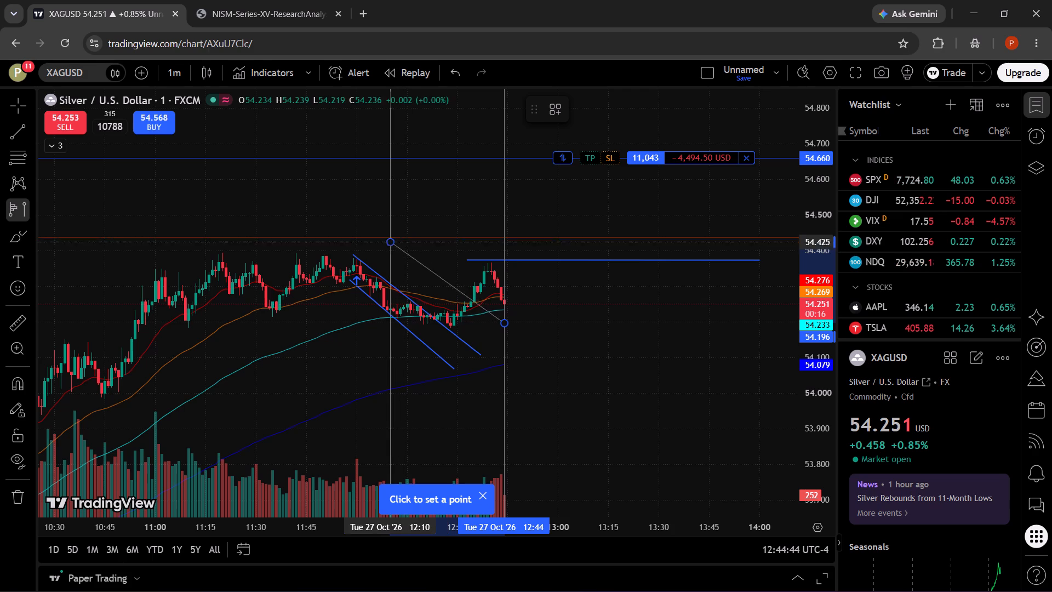
pyautogui.click(361, 222)
# Move the early anchor of the fixed range volume profile to 12:02, keeping 12:44 as its other end.
pyautogui.moveTo(443, 306); pyautogui.dragTo(446, 290)
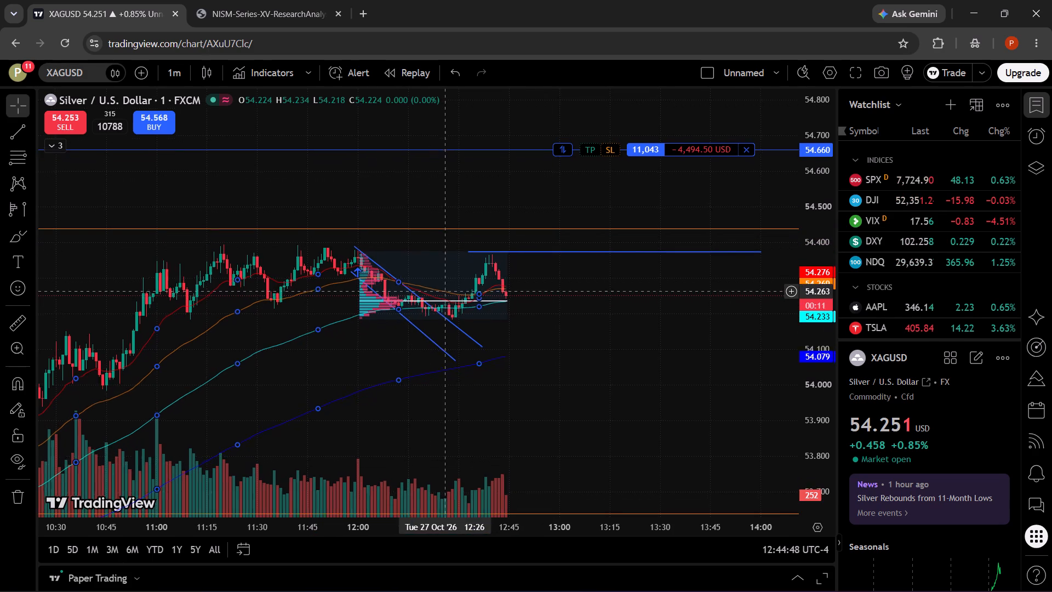
pyautogui.moveTo(446, 290); pyautogui.dragTo(447, 289)
pyautogui.moveTo(396, 306); pyautogui.dragTo(396, 308)
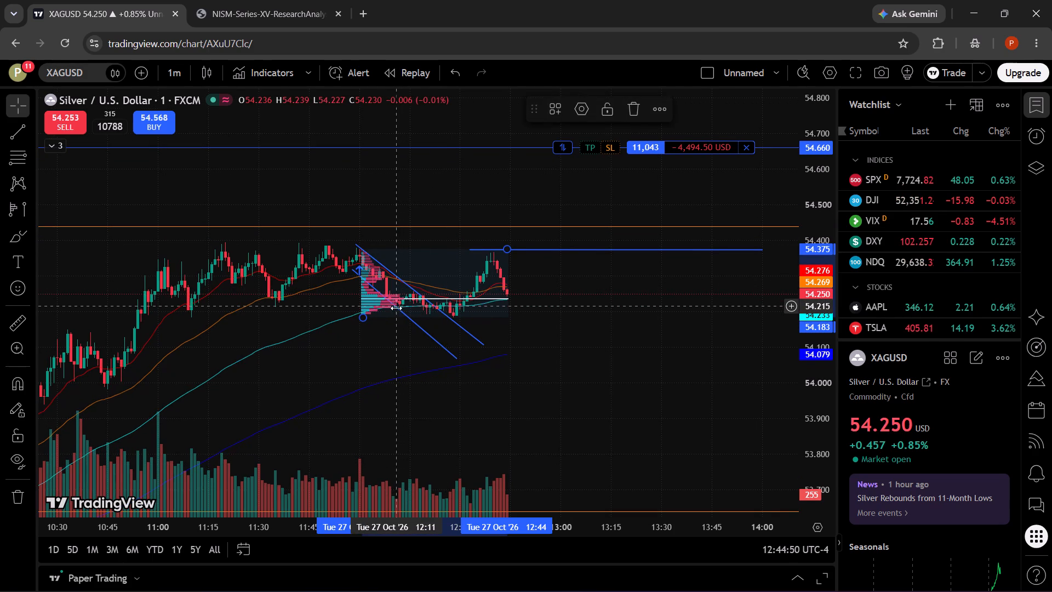
pyautogui.moveTo(396, 308); pyautogui.dragTo(396, 348)
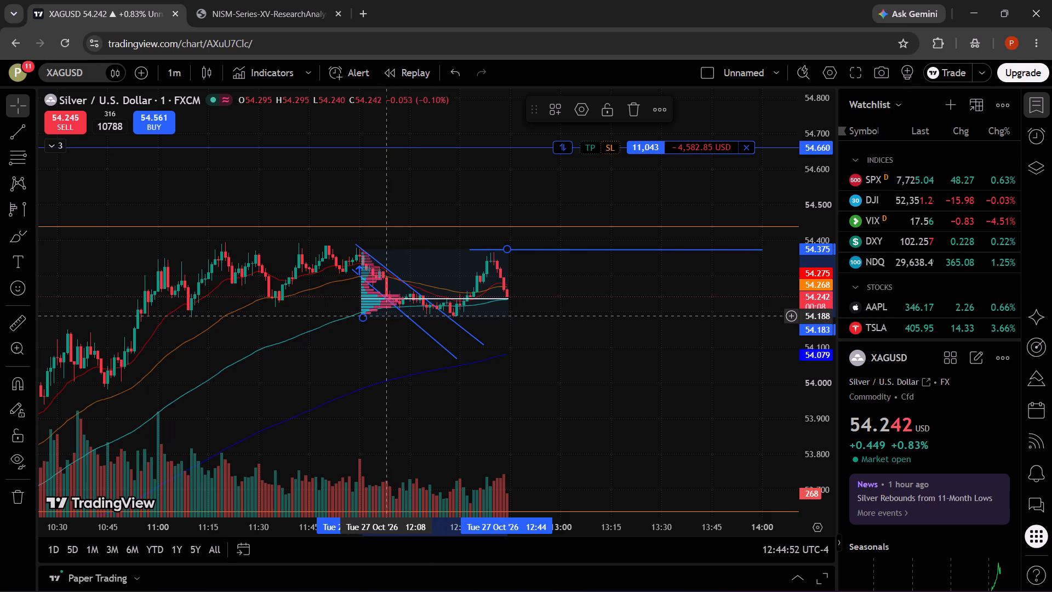
pyautogui.moveTo(363, 318); pyautogui.dragTo(365, 353)
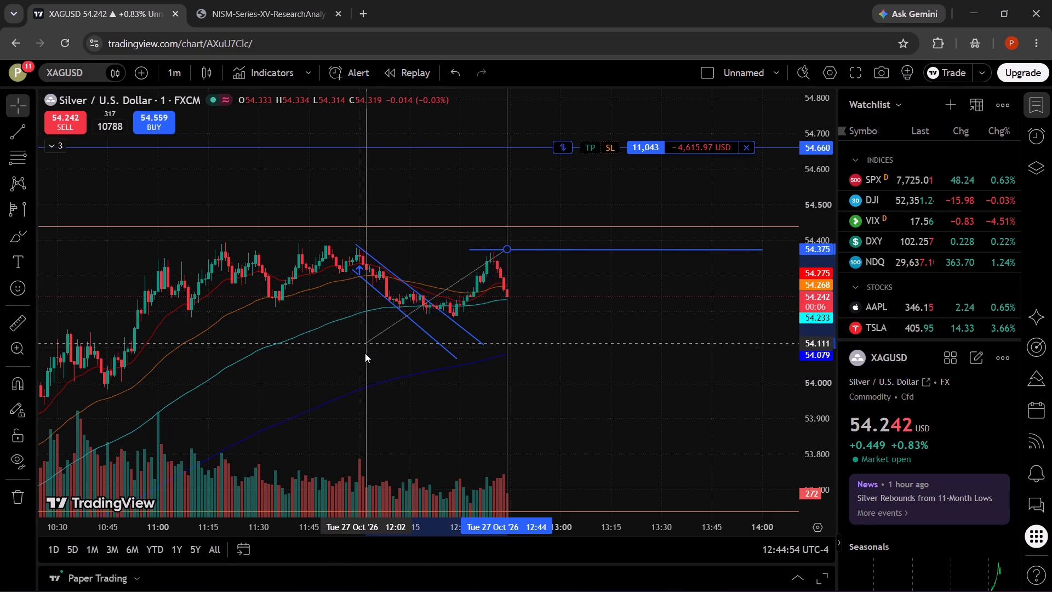
pyautogui.moveTo(365, 353); pyautogui.dragTo(365, 378)
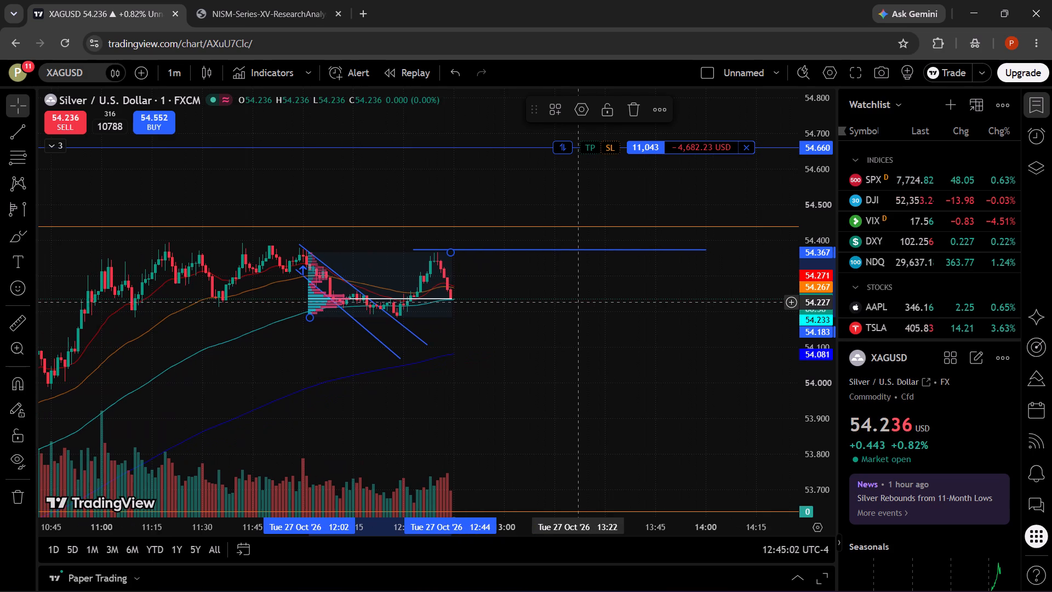
pyautogui.moveTo(819, 340); pyautogui.dragTo(802, 152)
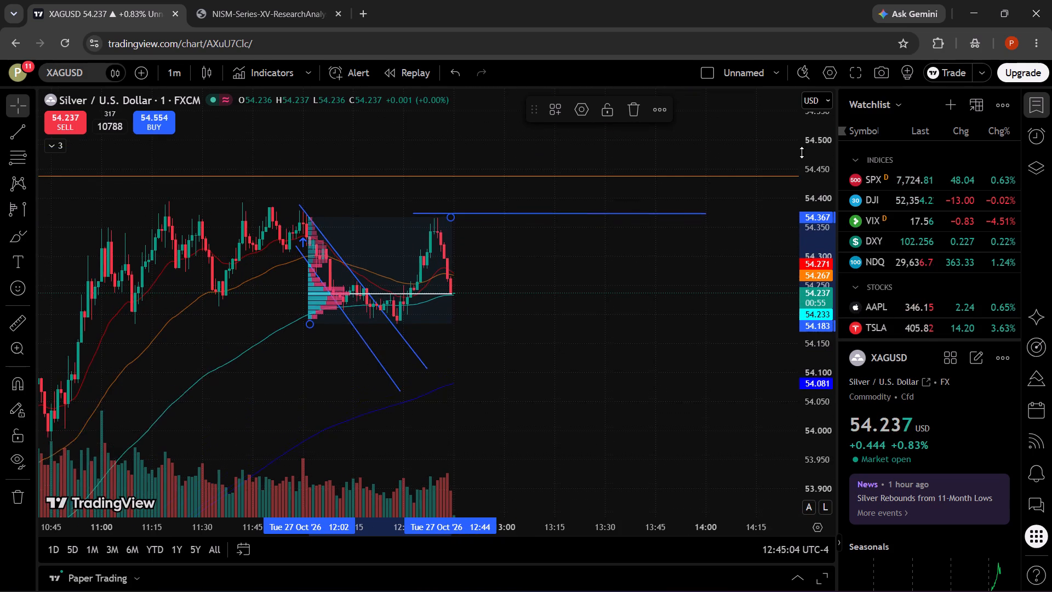
pyautogui.moveTo(802, 152); pyautogui.dragTo(801, 123)
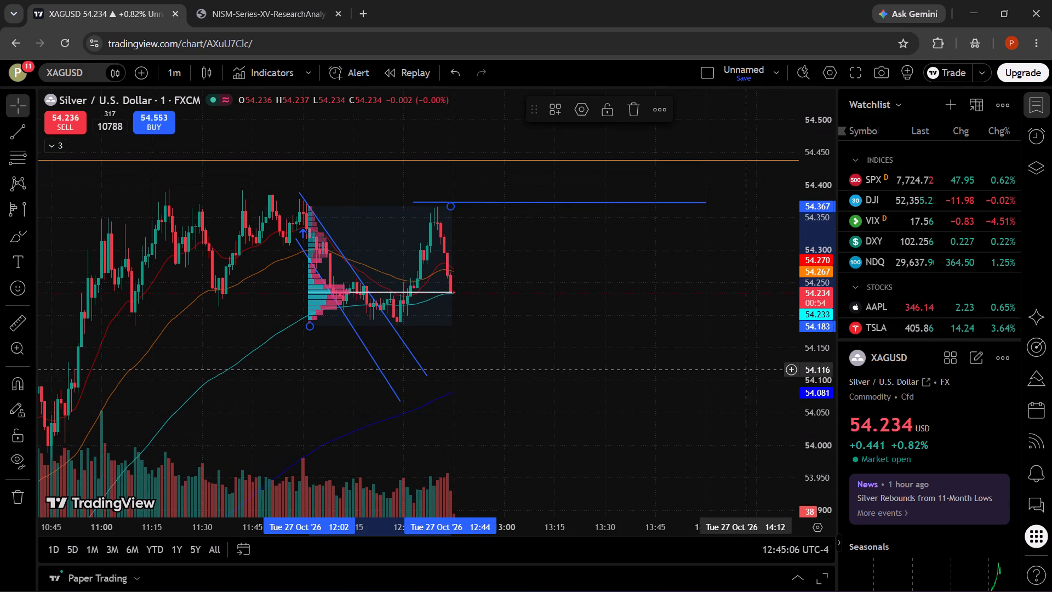
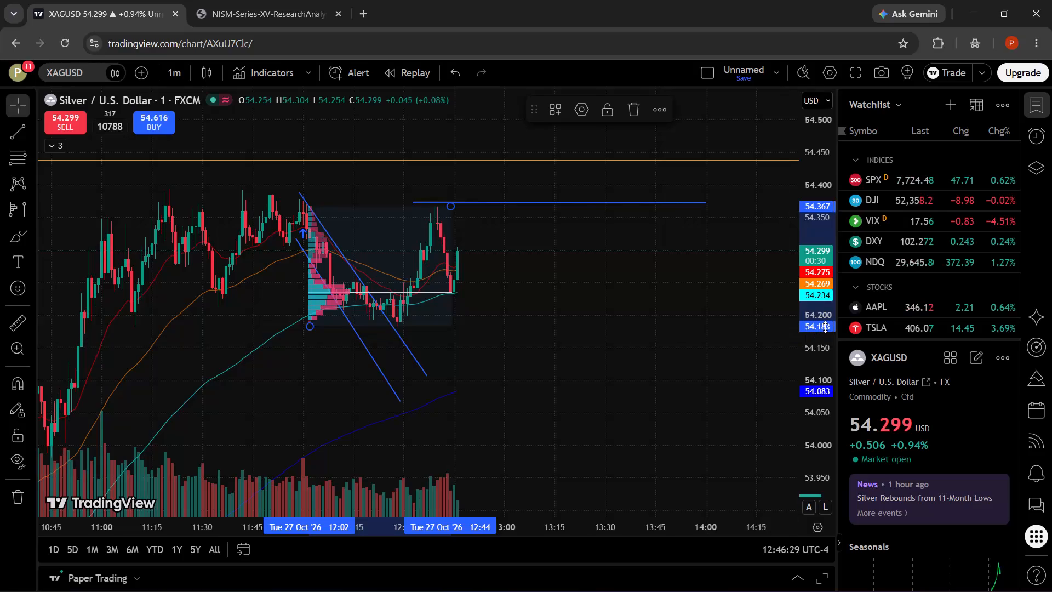
# Examine the open XAGUSD position's entry level and running profit or loss against the recent candles and the level trend line.
pyautogui.moveTo(821, 314); pyautogui.dragTo(818, 249)
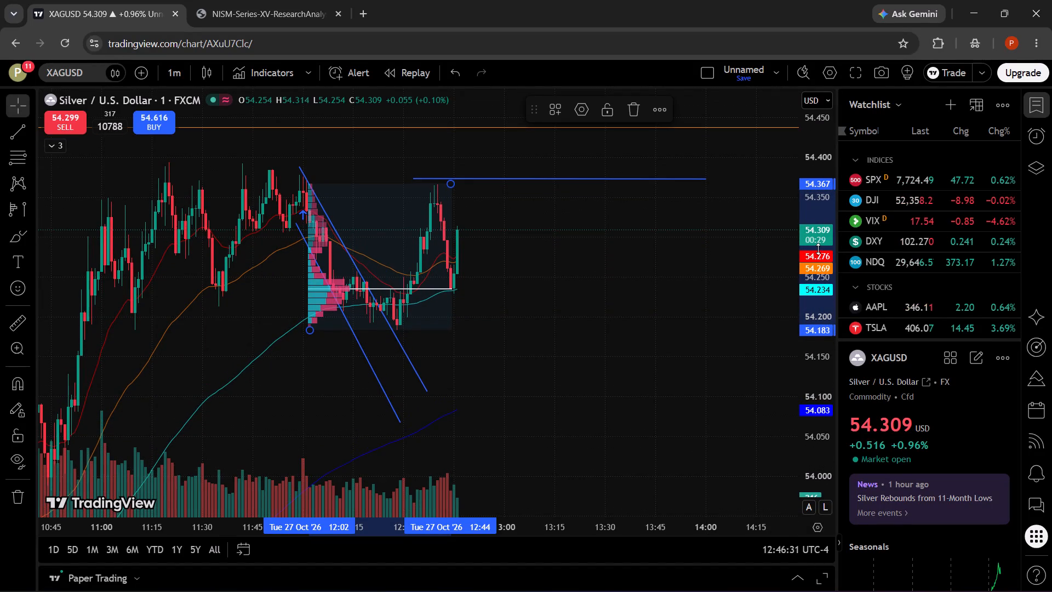
pyautogui.moveTo(818, 249); pyautogui.dragTo(819, 482)
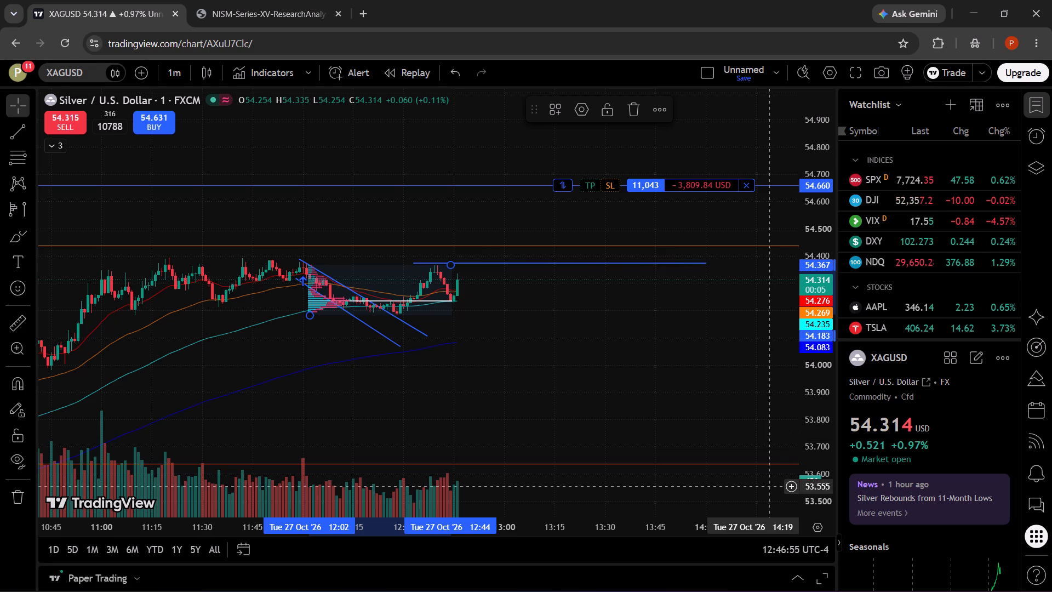
pyautogui.moveTo(832, 421); pyautogui.dragTo(827, 364)
pyautogui.moveTo(827, 327); pyautogui.dragTo(826, 312)
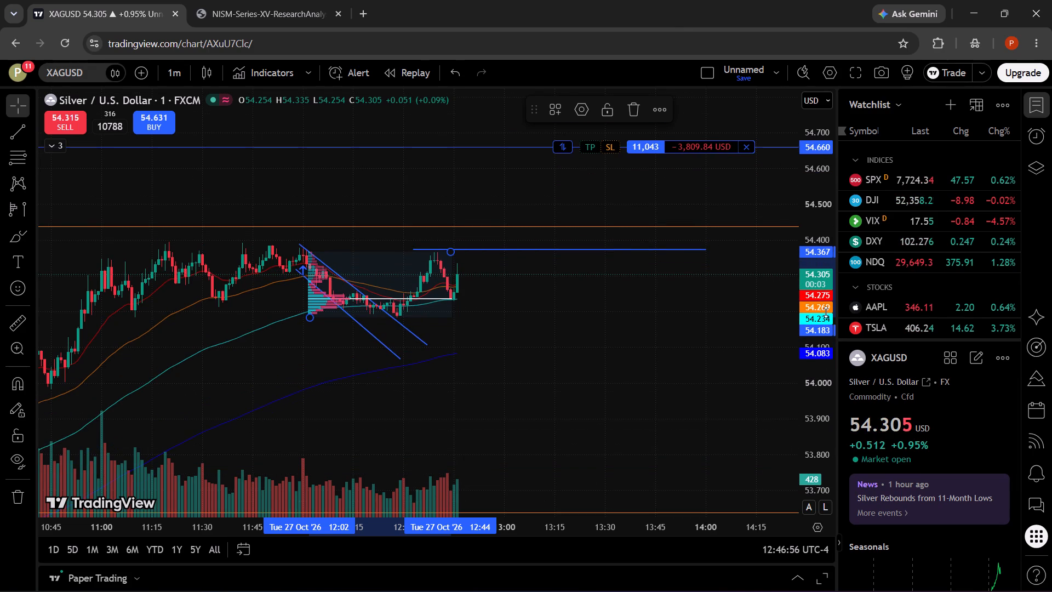
pyautogui.moveTo(826, 312); pyautogui.dragTo(830, 122)
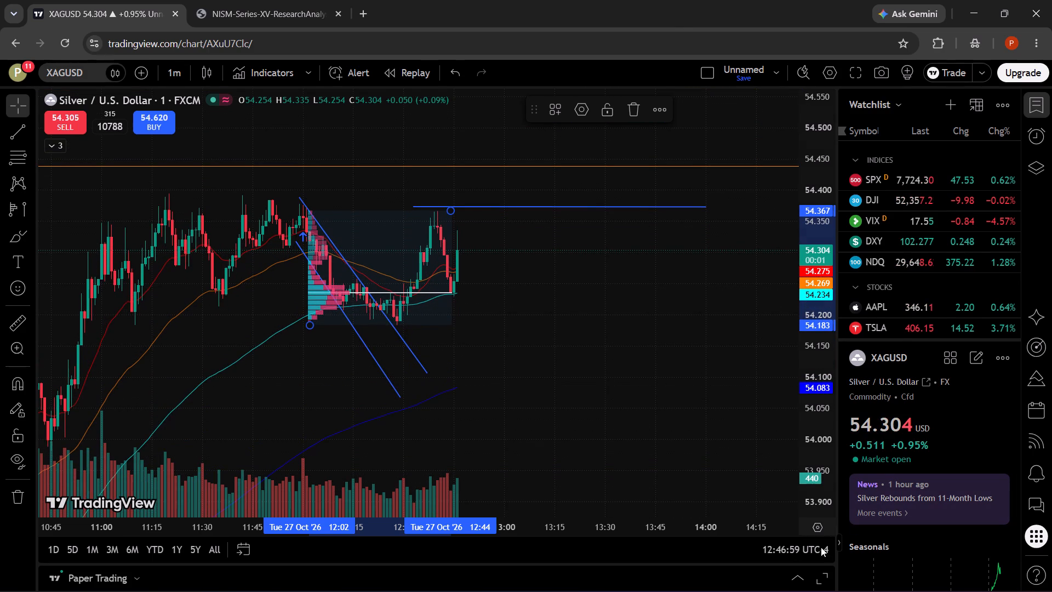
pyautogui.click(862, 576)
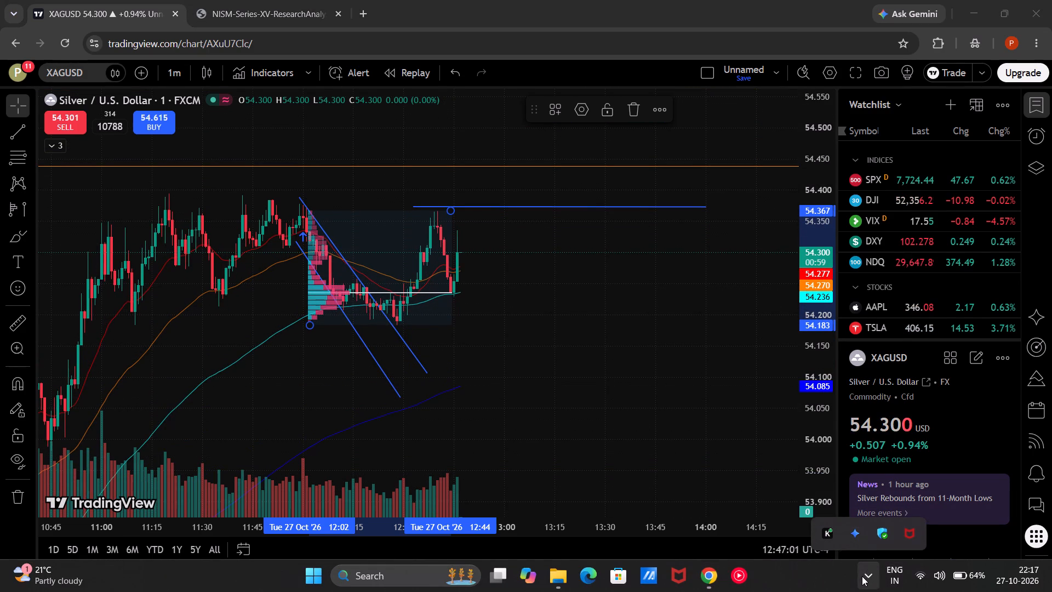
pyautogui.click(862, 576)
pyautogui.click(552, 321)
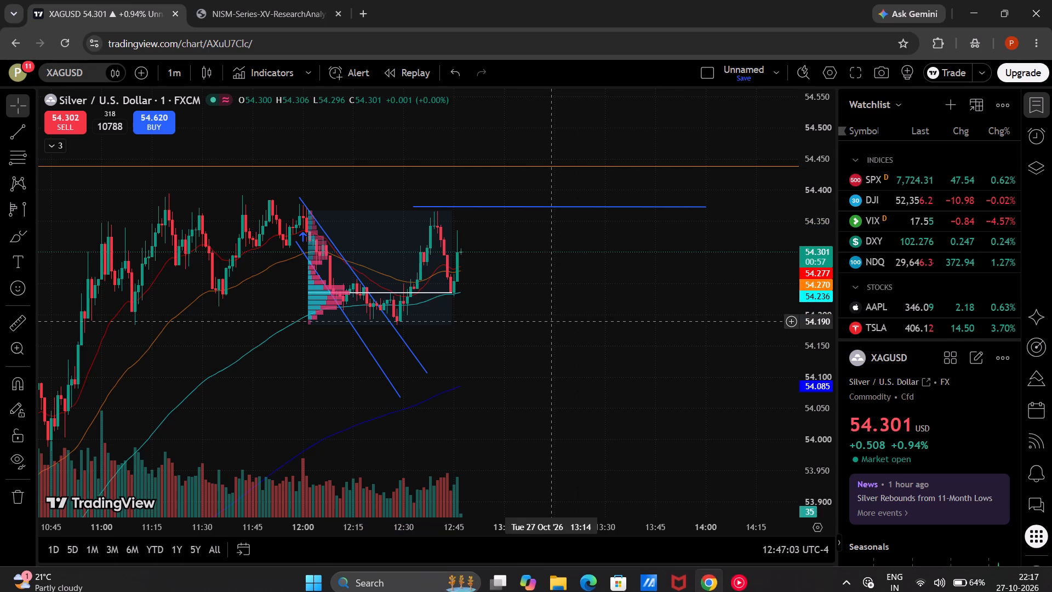
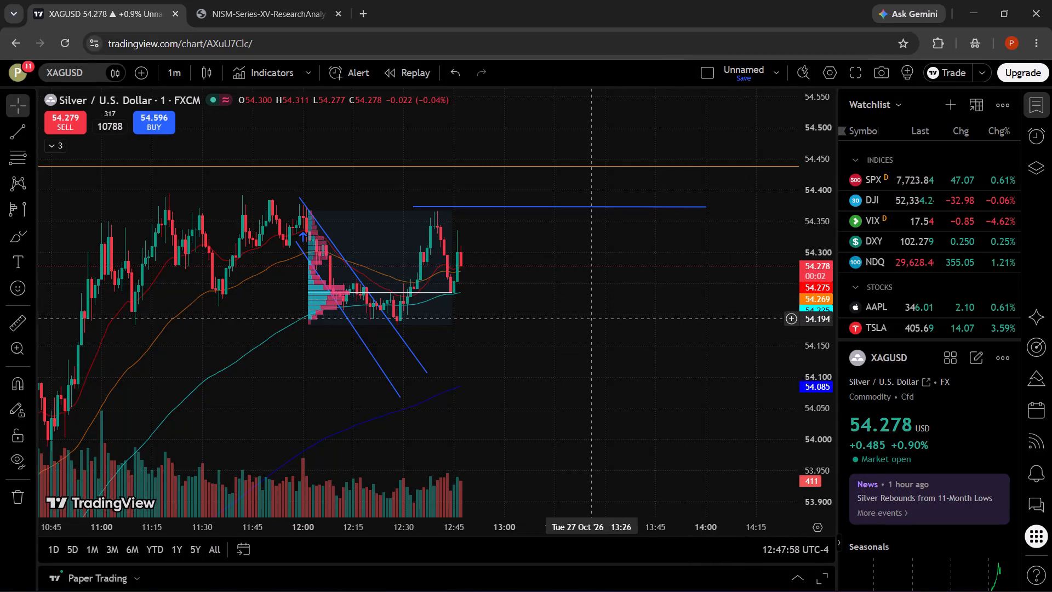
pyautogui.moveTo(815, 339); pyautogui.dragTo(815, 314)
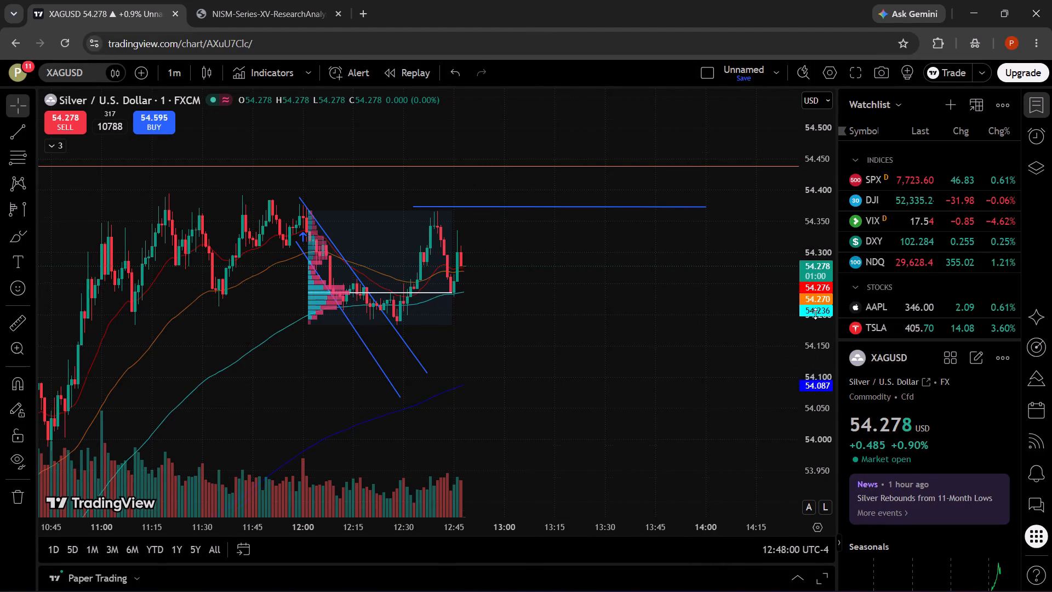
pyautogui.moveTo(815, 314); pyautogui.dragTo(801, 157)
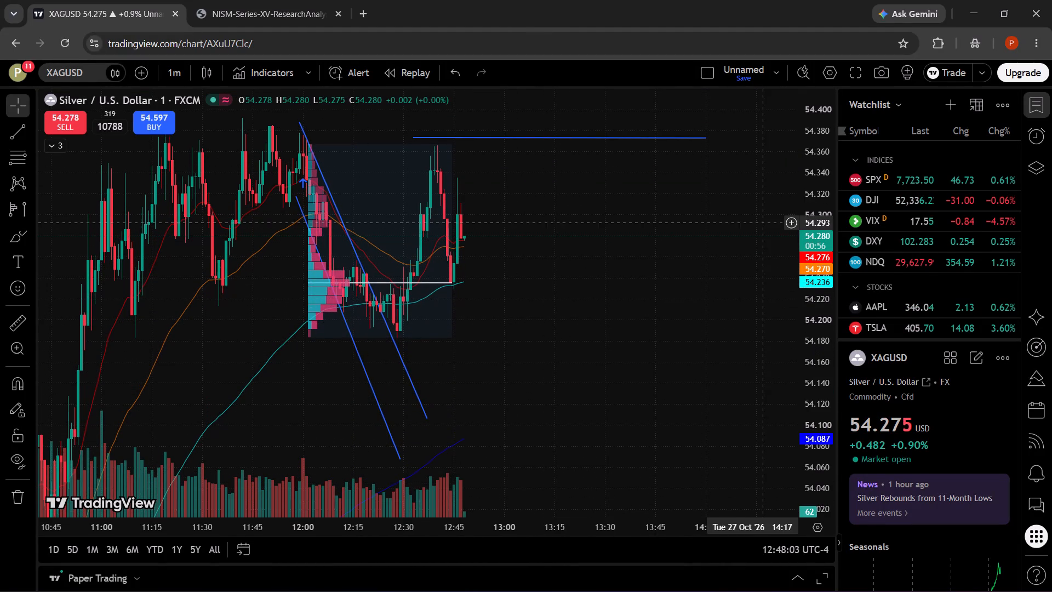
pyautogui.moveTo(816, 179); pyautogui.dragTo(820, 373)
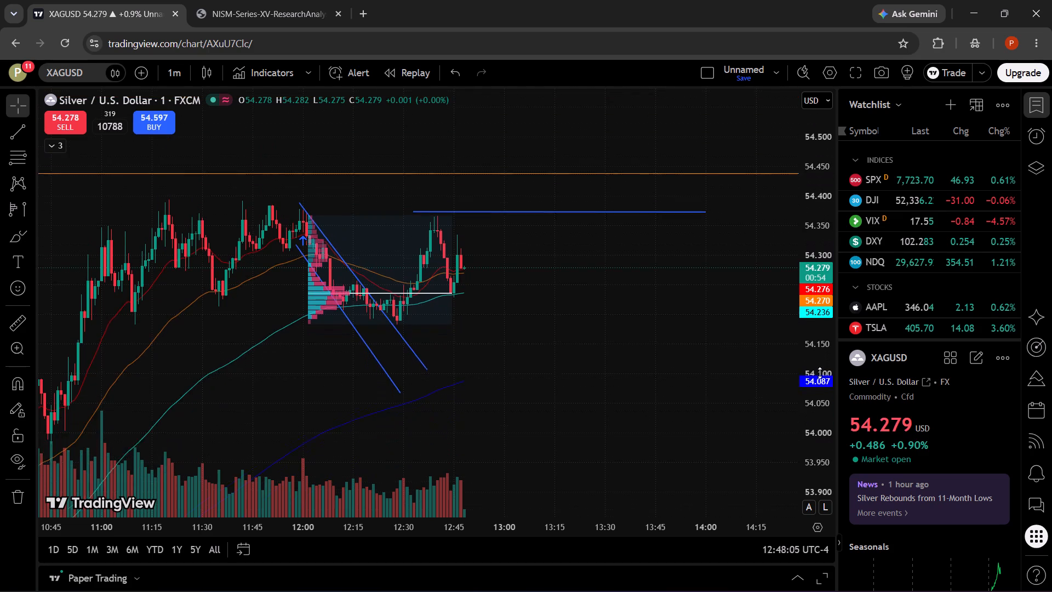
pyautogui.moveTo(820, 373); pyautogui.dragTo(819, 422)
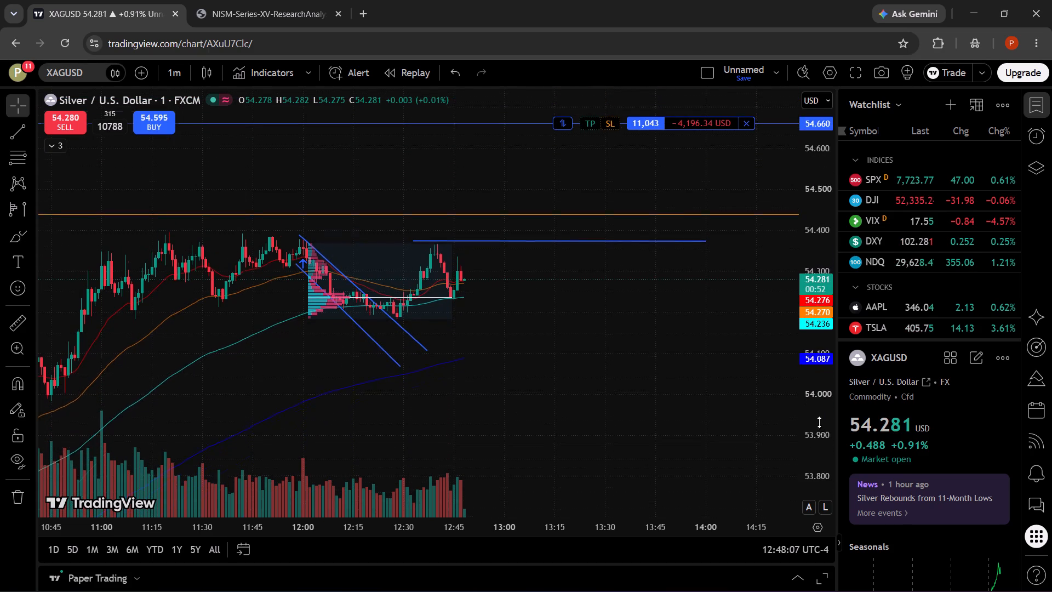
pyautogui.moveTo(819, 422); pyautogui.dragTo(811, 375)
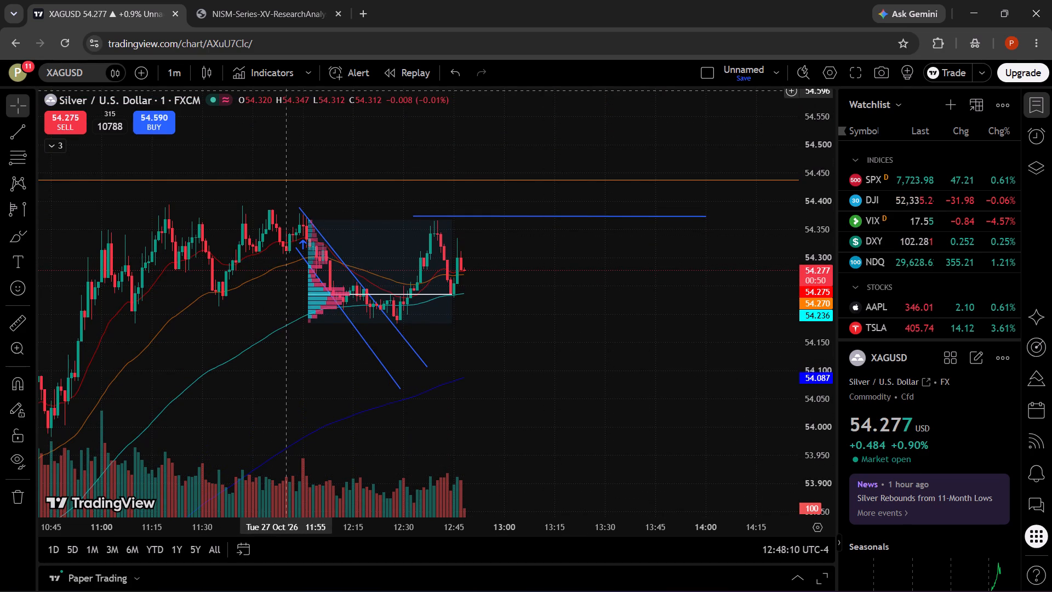
# Ready the volume profile tool and switch the chart to BTCUSDT from the open paper-trading positions.
pyautogui.click(27, 208)
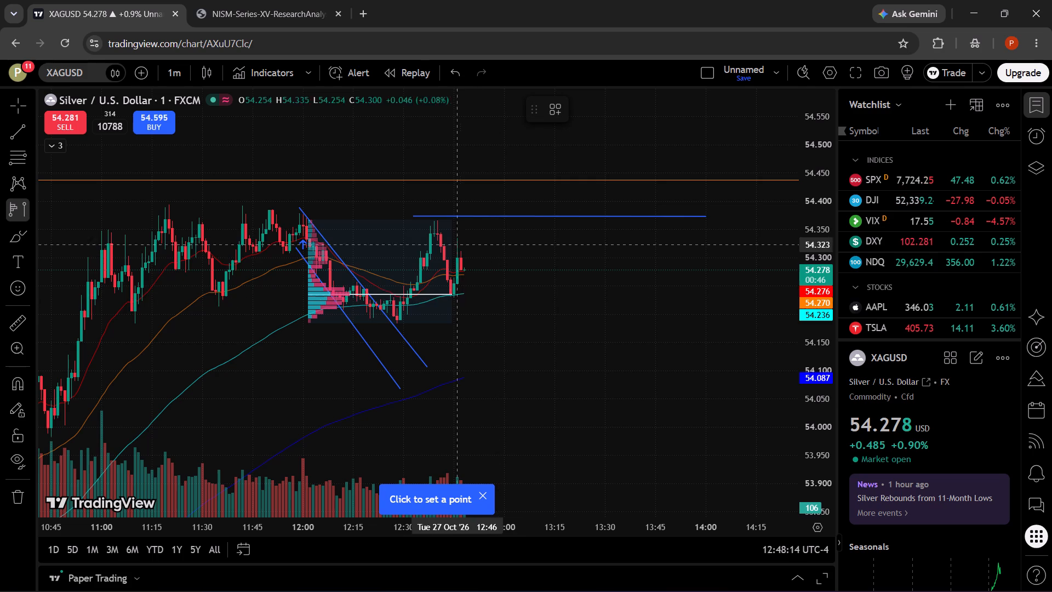
pyautogui.click(797, 579)
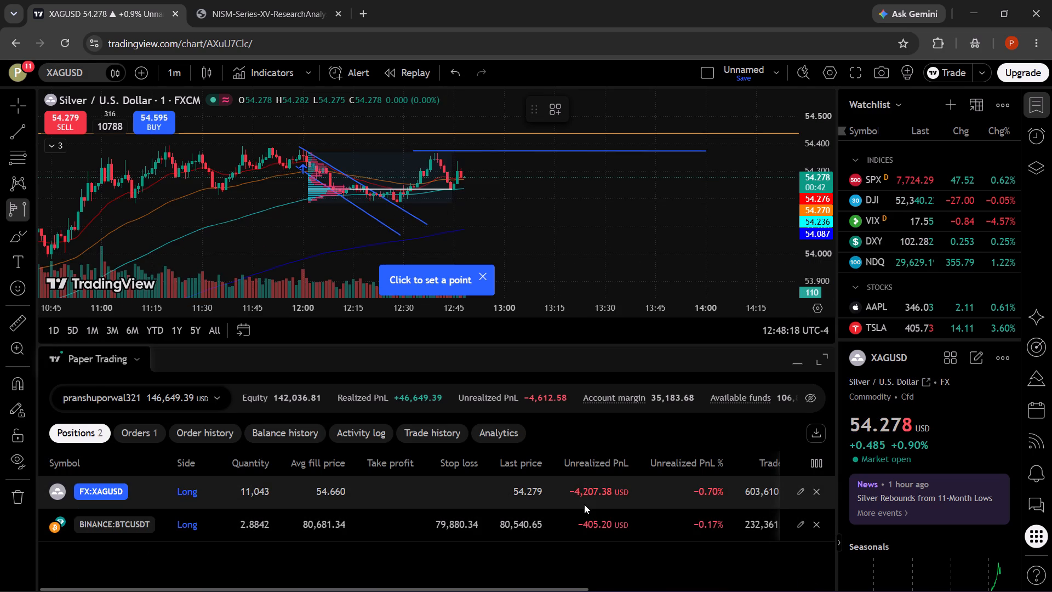
pyautogui.click(552, 525)
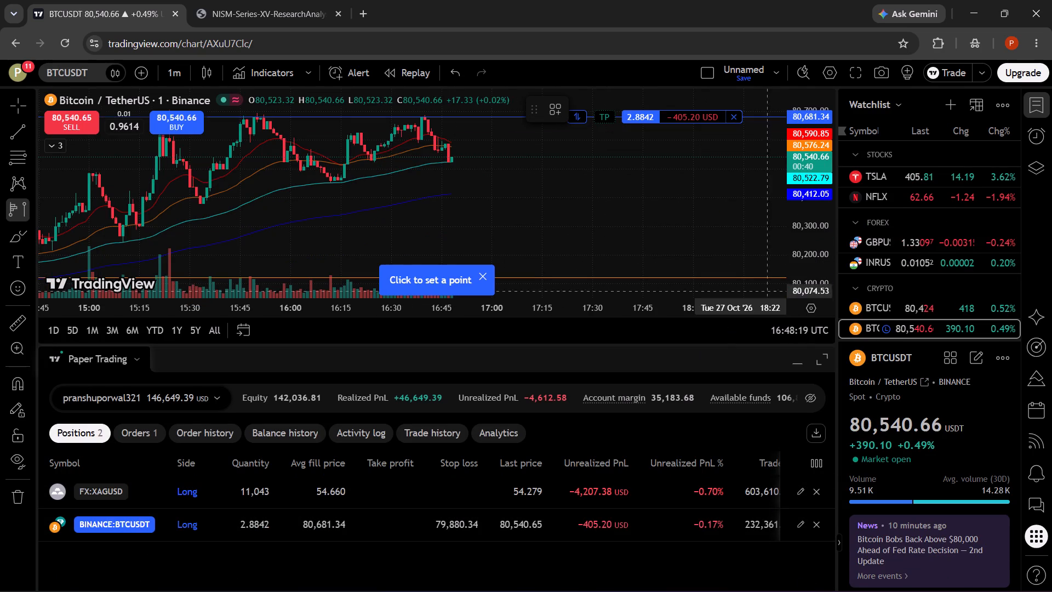
pyautogui.click(793, 361)
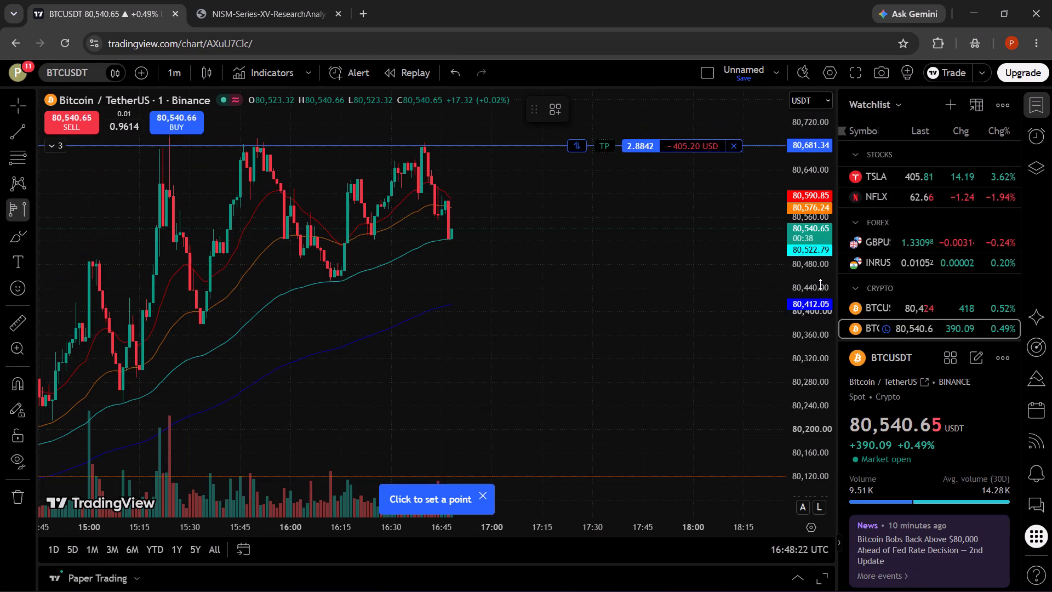
# Draw a volume profile on the BTCUSDT chart over the candles from 16:17 to 16:48.
pyautogui.moveTo(820, 284); pyautogui.dragTo(827, 384)
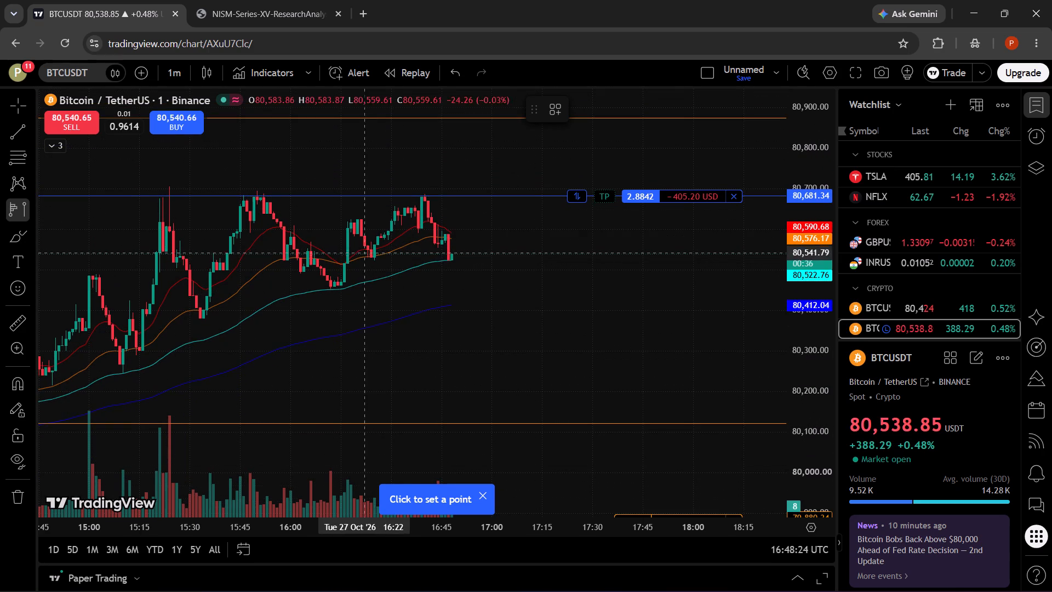
pyautogui.click(348, 263)
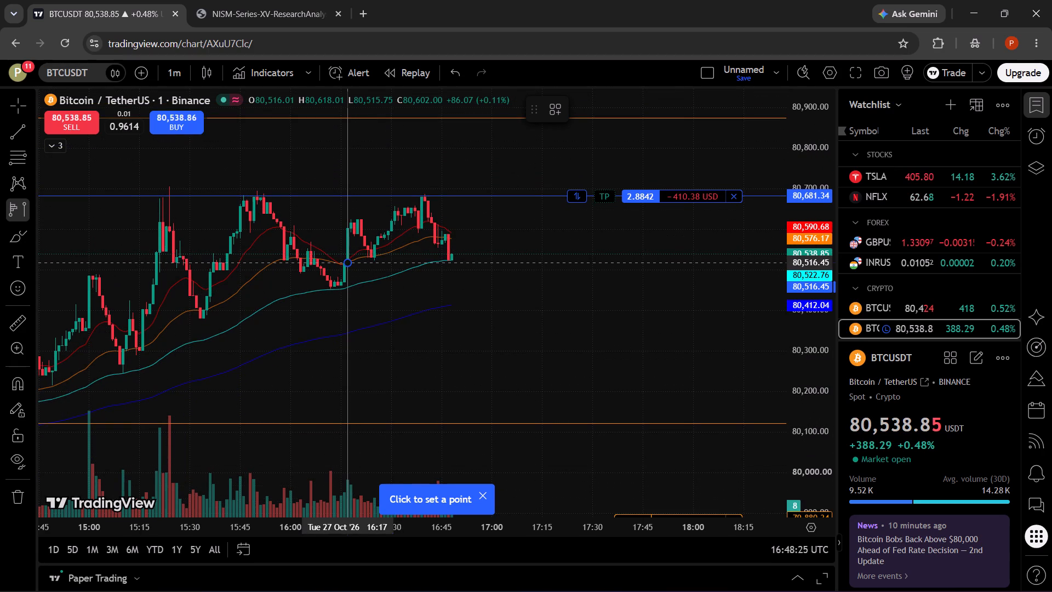
pyautogui.click(467, 262)
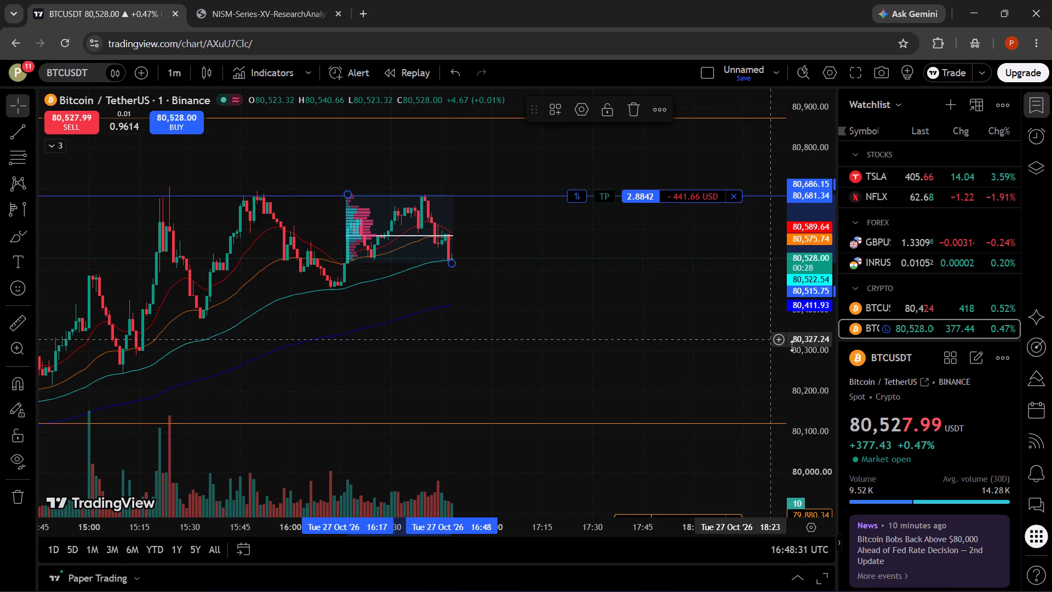
# Widen the BTCUSDT volume profile by moving its anchors so it spans from 15:16 to 16:47.
pyautogui.moveTo(823, 346); pyautogui.dragTo(802, 171)
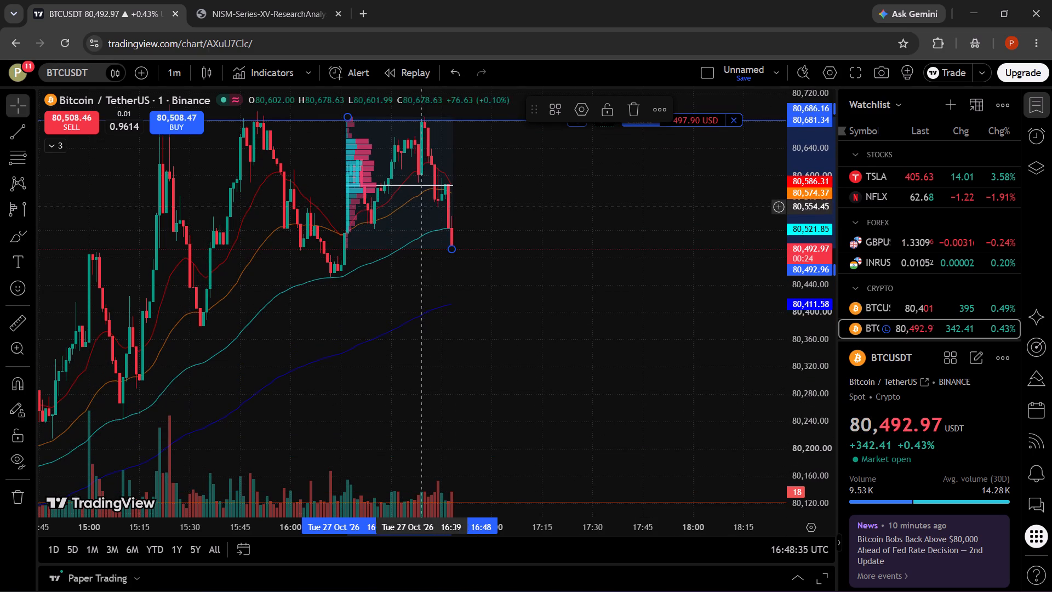
pyautogui.moveTo(383, 187); pyautogui.dragTo(383, 213)
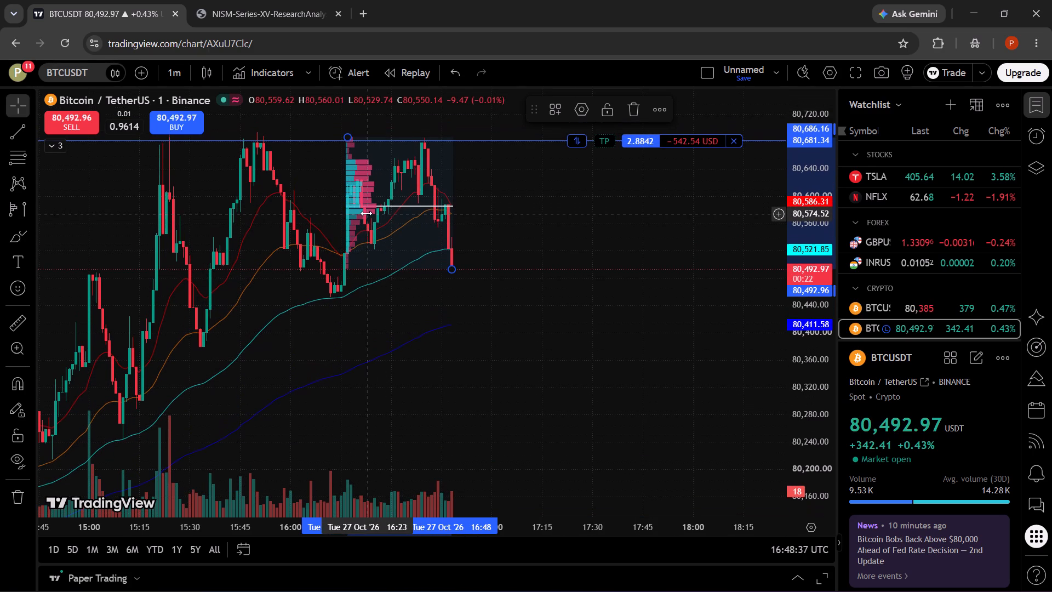
pyautogui.moveTo(364, 213); pyautogui.dragTo(362, 232)
pyautogui.moveTo(363, 204); pyautogui.dragTo(367, 268)
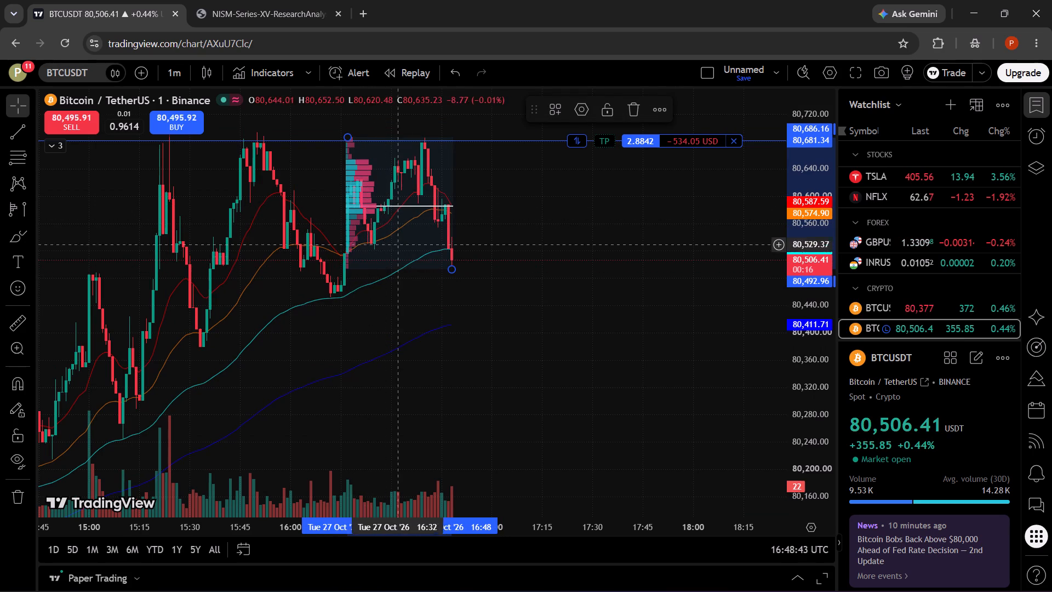
pyautogui.moveTo(347, 136); pyautogui.dragTo(346, 235)
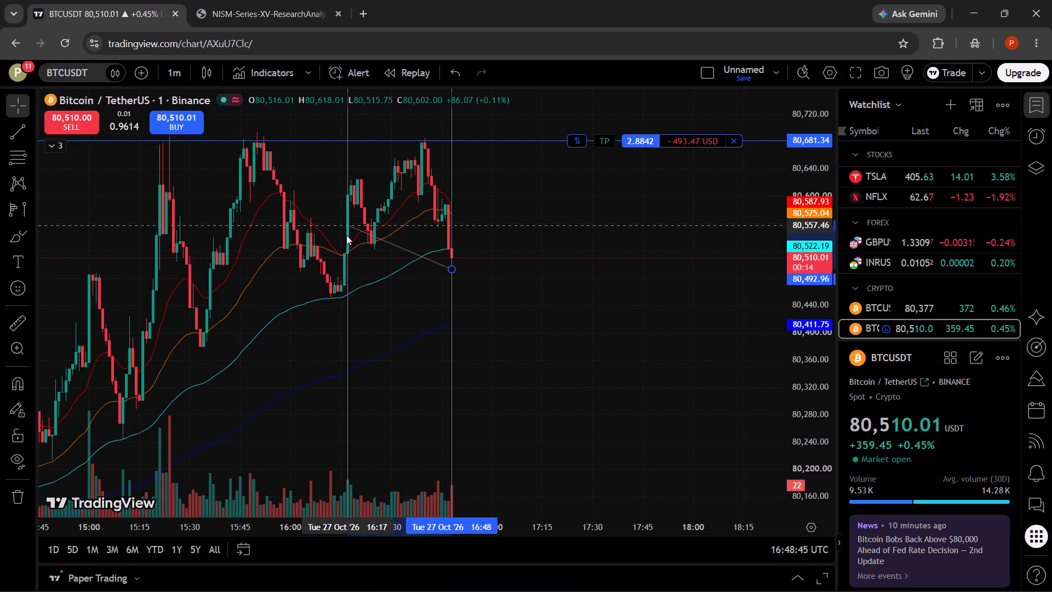
pyautogui.moveTo(346, 235); pyautogui.dragTo(342, 373)
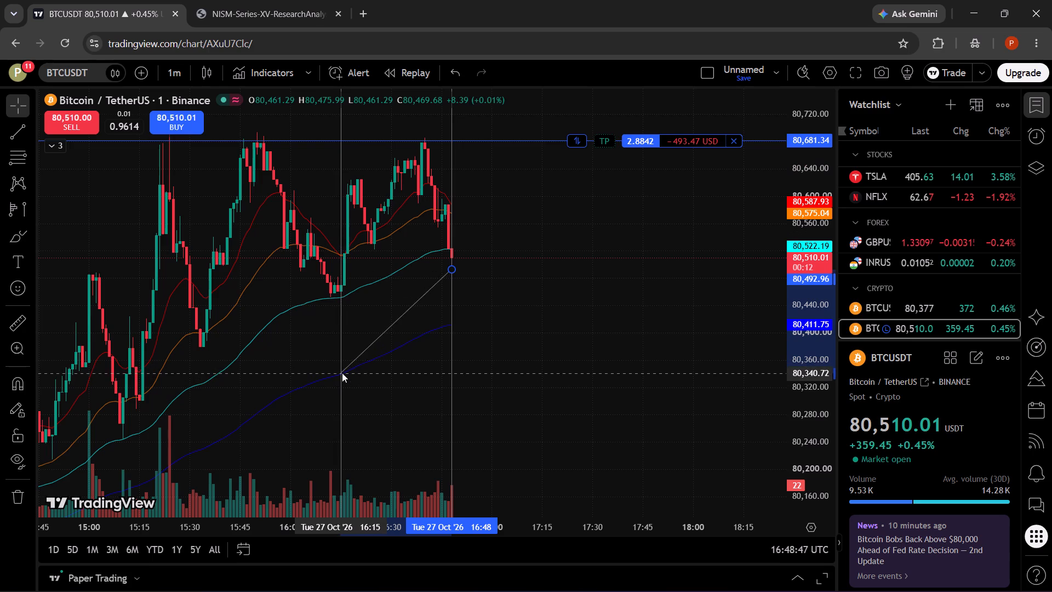
pyautogui.moveTo(342, 373); pyautogui.dragTo(144, 397)
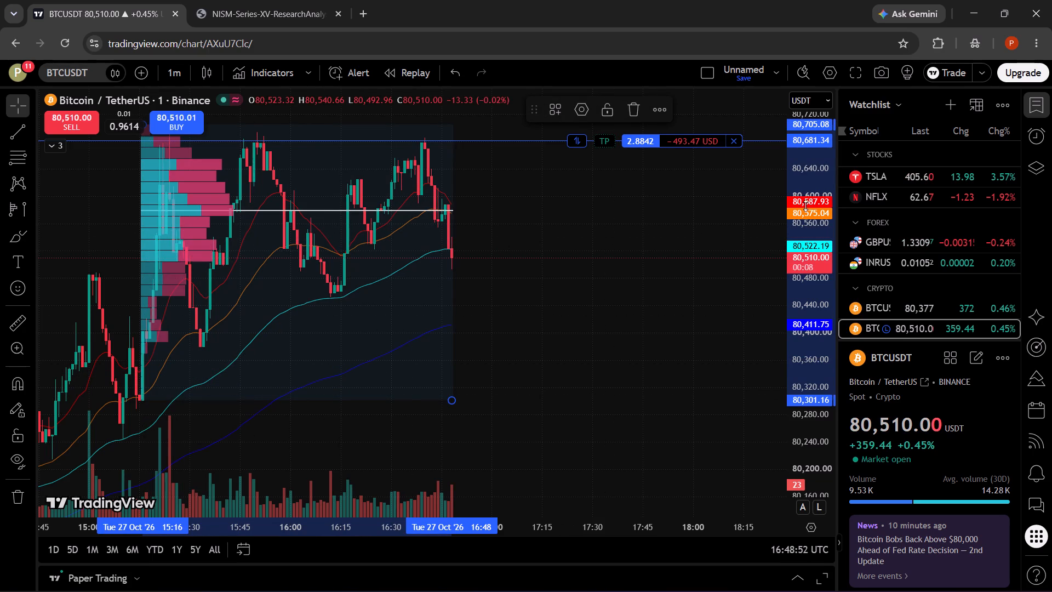
pyautogui.moveTo(805, 206); pyautogui.dragTo(816, 281)
pyautogui.moveTo(449, 381); pyautogui.dragTo(447, 481)
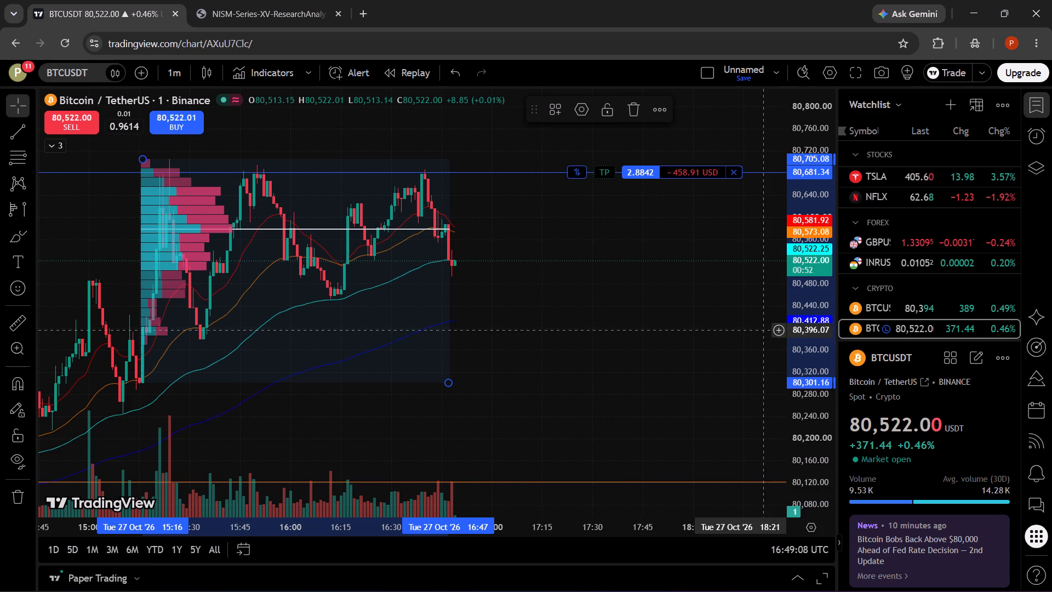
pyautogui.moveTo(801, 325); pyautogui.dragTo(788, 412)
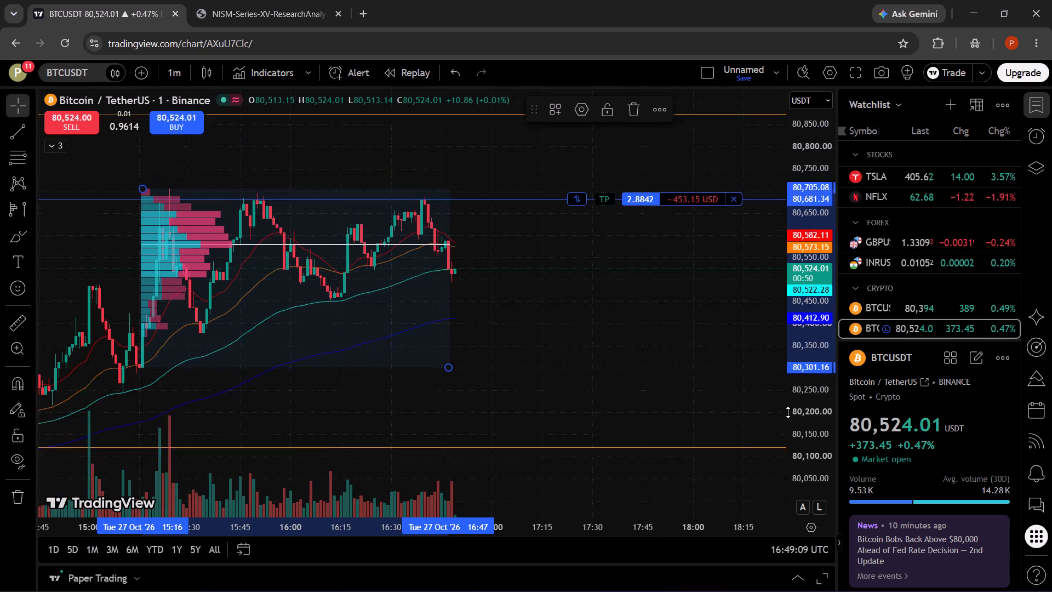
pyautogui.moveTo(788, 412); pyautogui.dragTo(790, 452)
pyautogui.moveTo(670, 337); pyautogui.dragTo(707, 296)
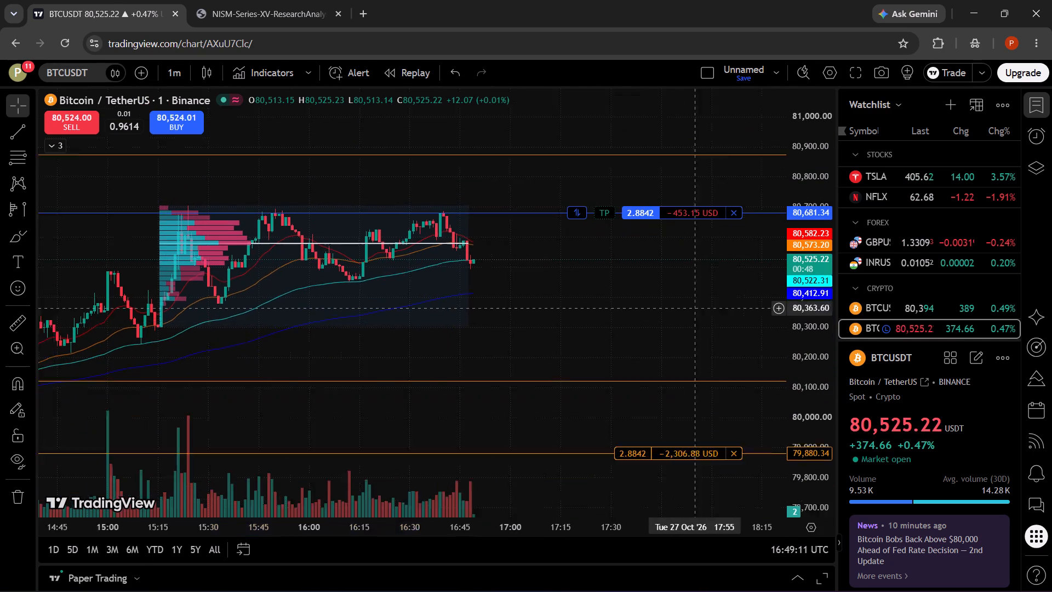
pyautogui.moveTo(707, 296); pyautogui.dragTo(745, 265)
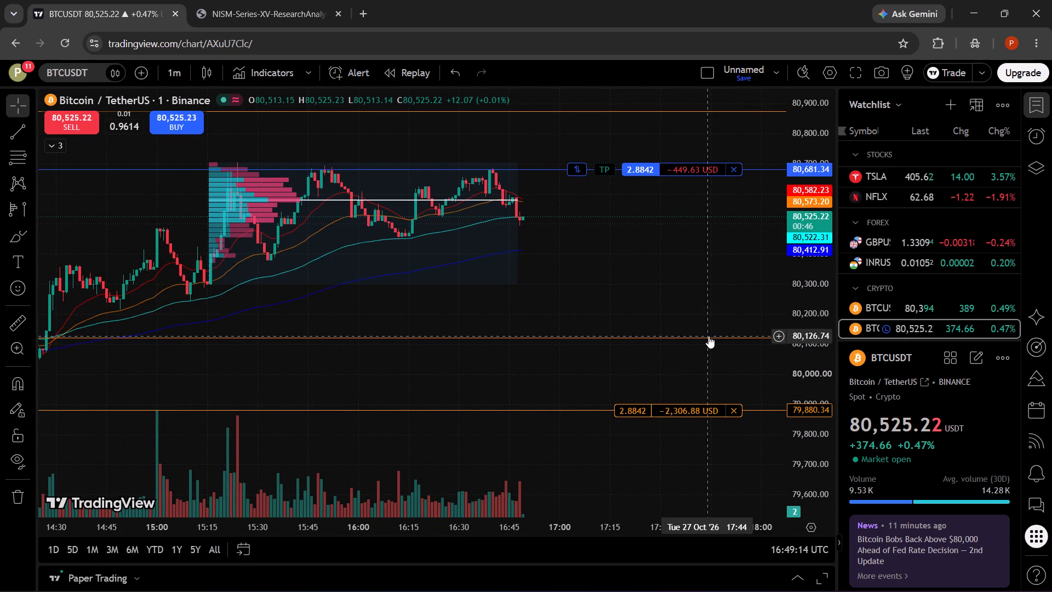
# Switch the chart back to XAGUSD from the open paper-trading positions.
pyautogui.click(795, 588)
pyautogui.click(689, 485)
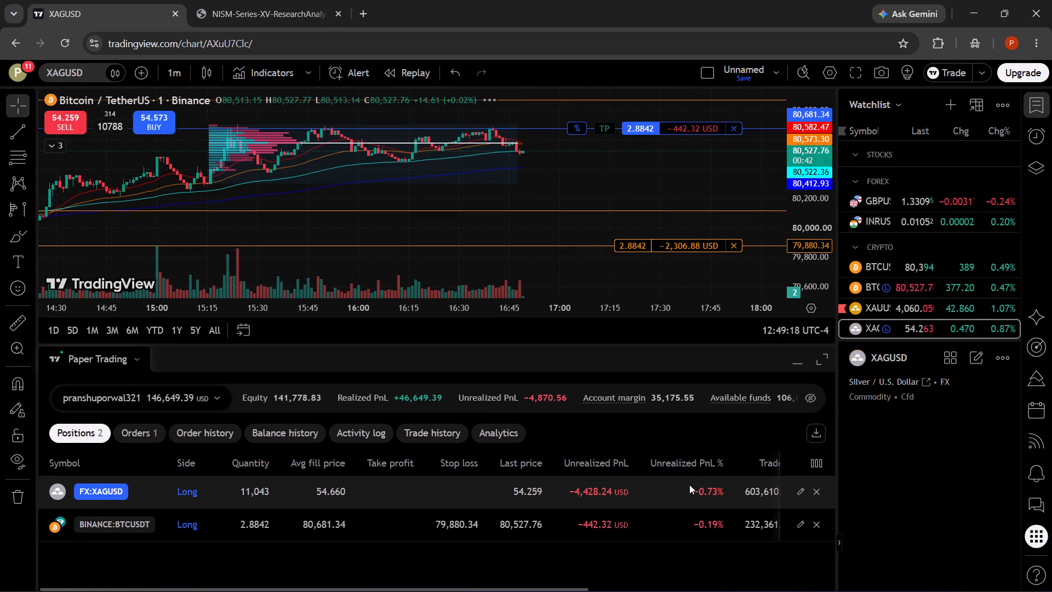
pyautogui.click(793, 362)
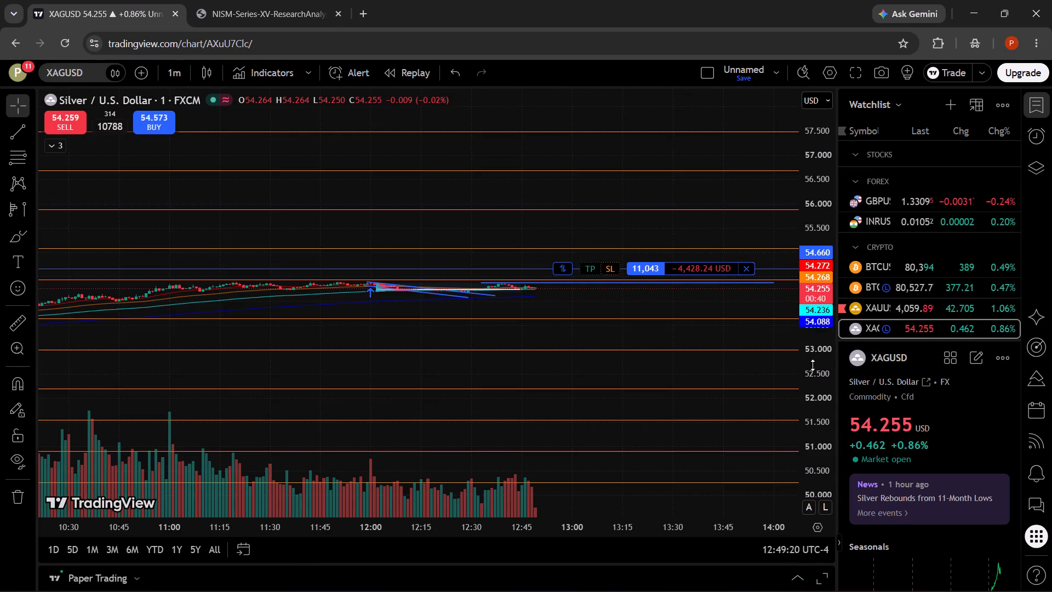
# Draw a near-horizontal trend line on the XAGUSD chart at about 54.23, from 12:33 to 14:00, along the volume profile's white line.
pyautogui.moveTo(812, 368); pyautogui.dragTo(805, 167)
pyautogui.moveTo(831, 398); pyautogui.dragTo(809, 160)
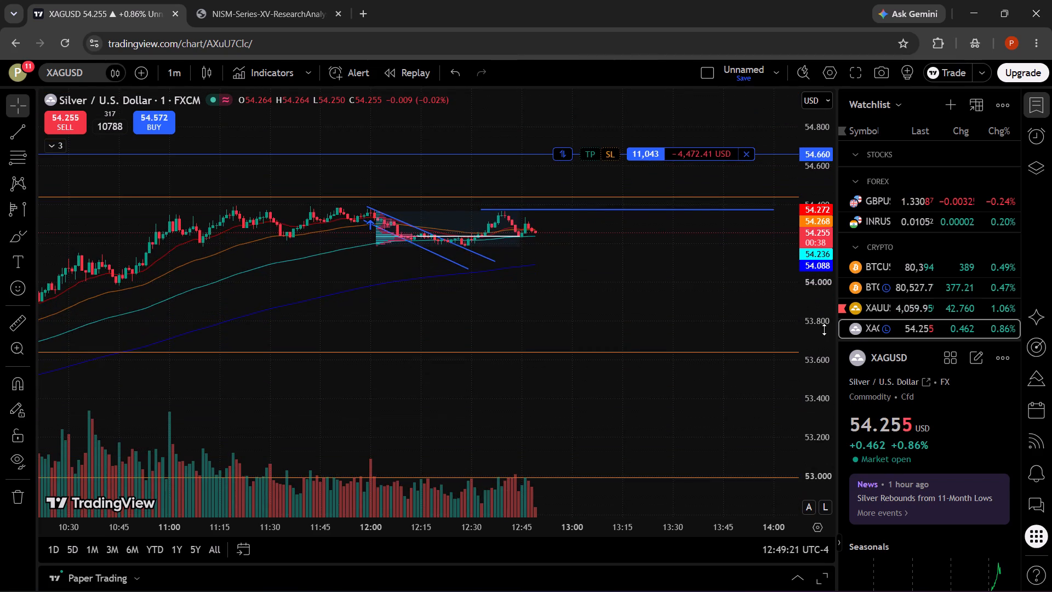
pyautogui.moveTo(827, 338); pyautogui.dragTo(824, 216)
pyautogui.moveTo(736, 288); pyautogui.dragTo(731, 335)
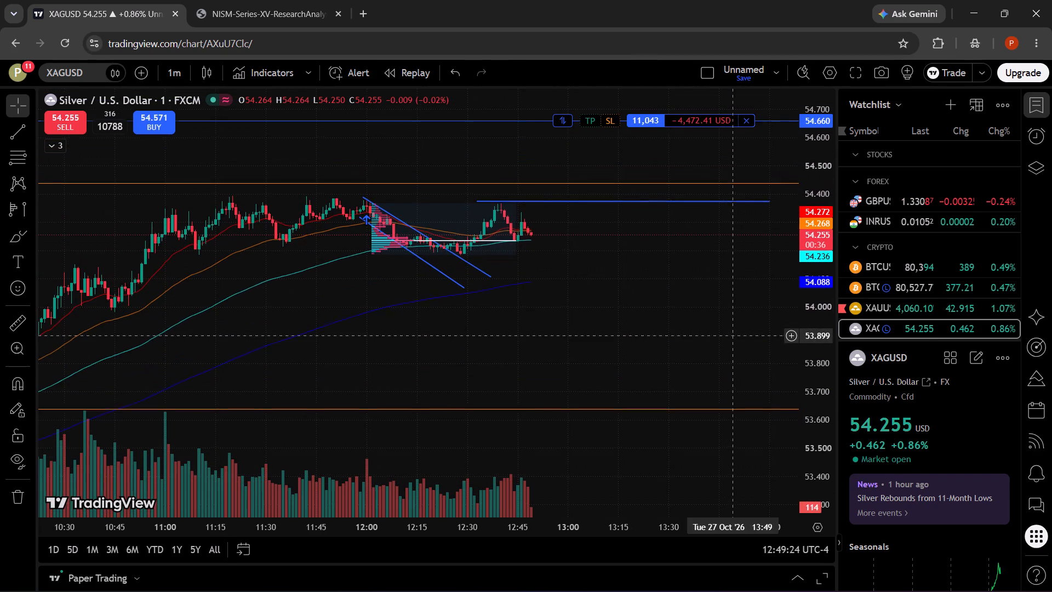
pyautogui.moveTo(731, 335); pyautogui.dragTo(731, 336)
pyautogui.moveTo(807, 356); pyautogui.dragTo(795, 182)
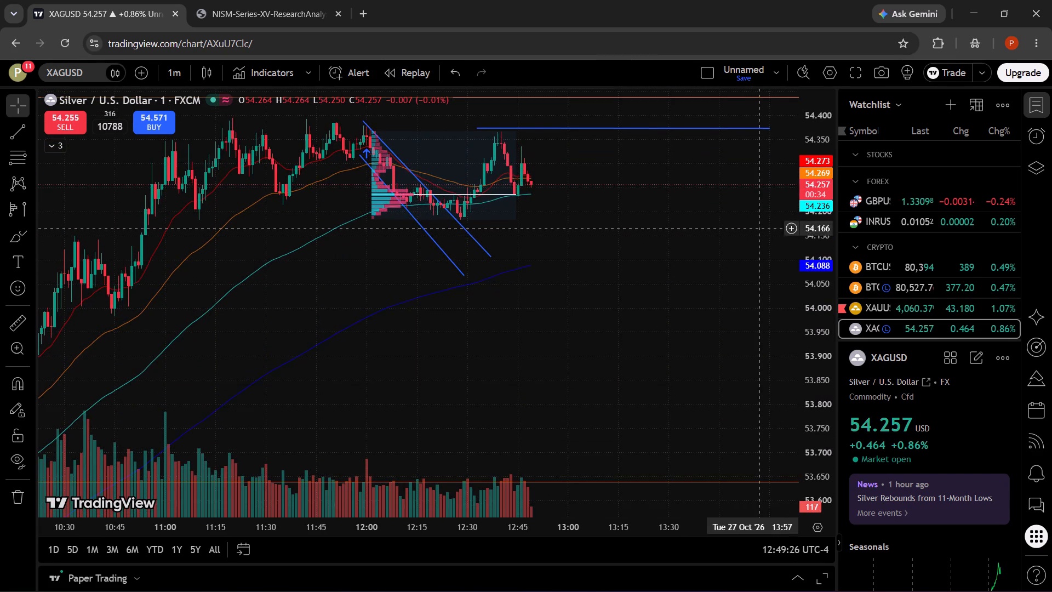
pyautogui.moveTo(753, 245); pyautogui.dragTo(712, 346)
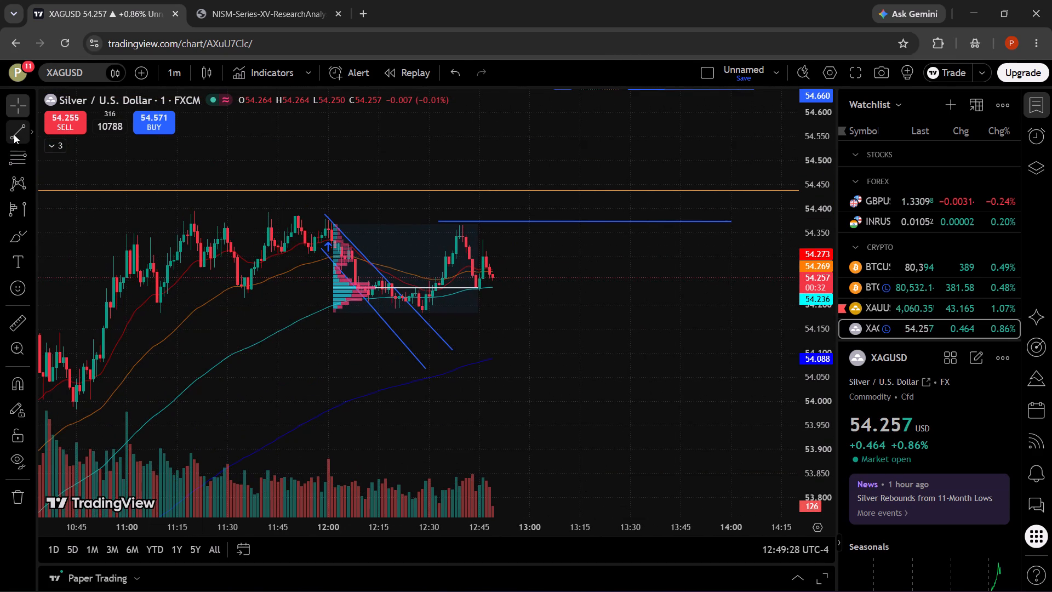
pyautogui.click(14, 134)
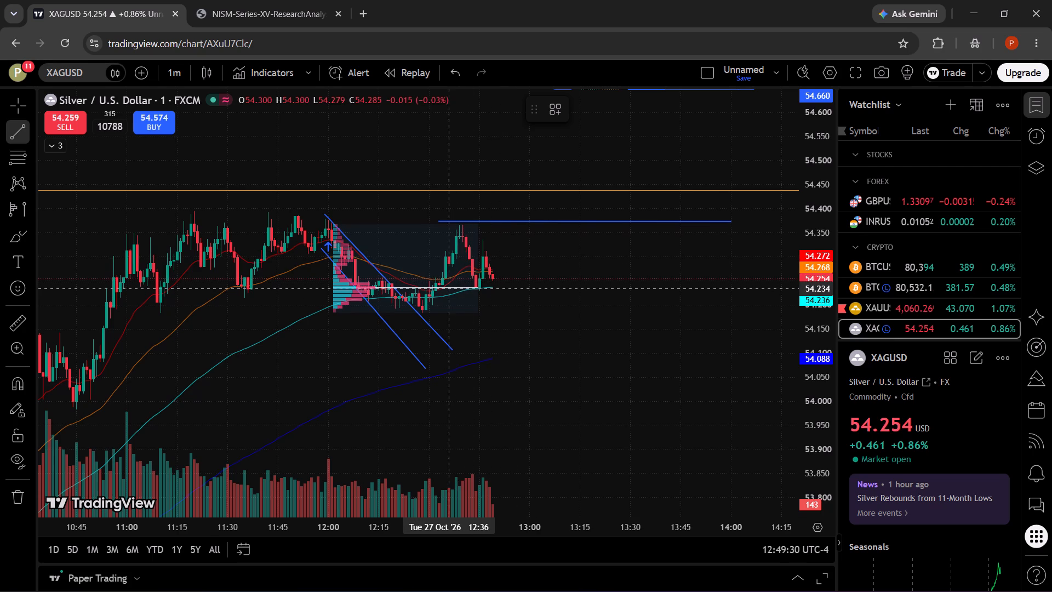
pyautogui.click(438, 289)
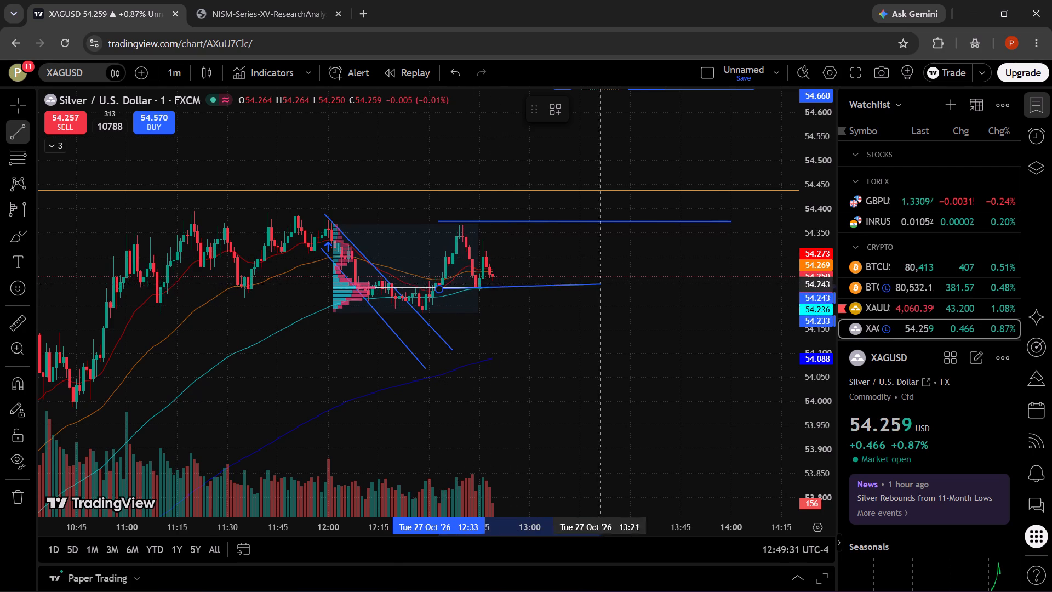
pyautogui.click(731, 291)
# Level the new lower trend line by raising its 14:00 end to the height of its 12:33 start.
pyautogui.moveTo(826, 326); pyautogui.dragTo(805, 220)
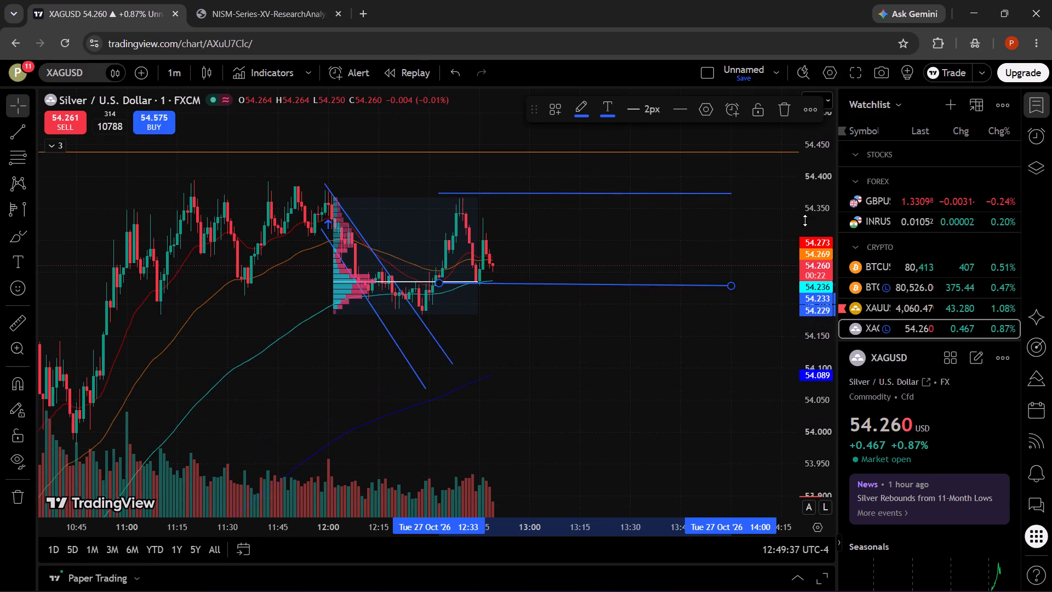
pyautogui.moveTo(805, 220); pyautogui.dragTo(807, 245)
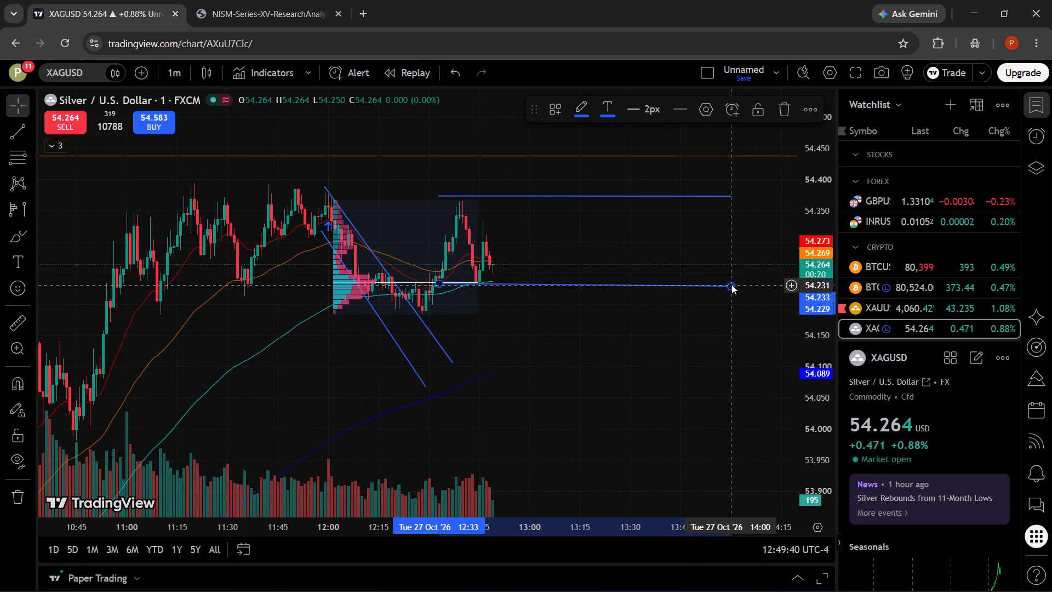
pyautogui.click(731, 284)
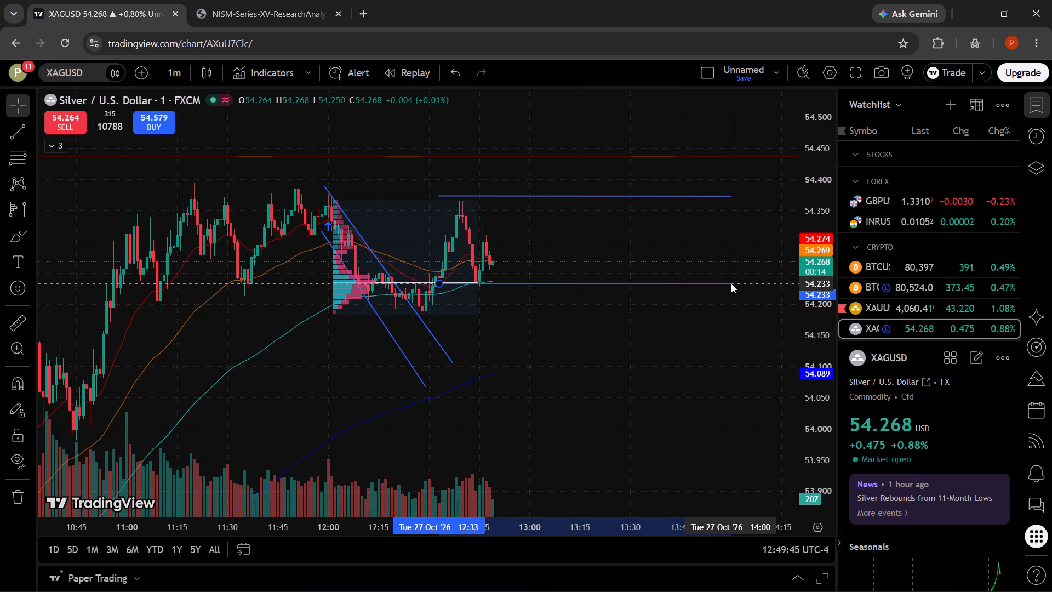
pyautogui.click(770, 301)
pyautogui.click(707, 332)
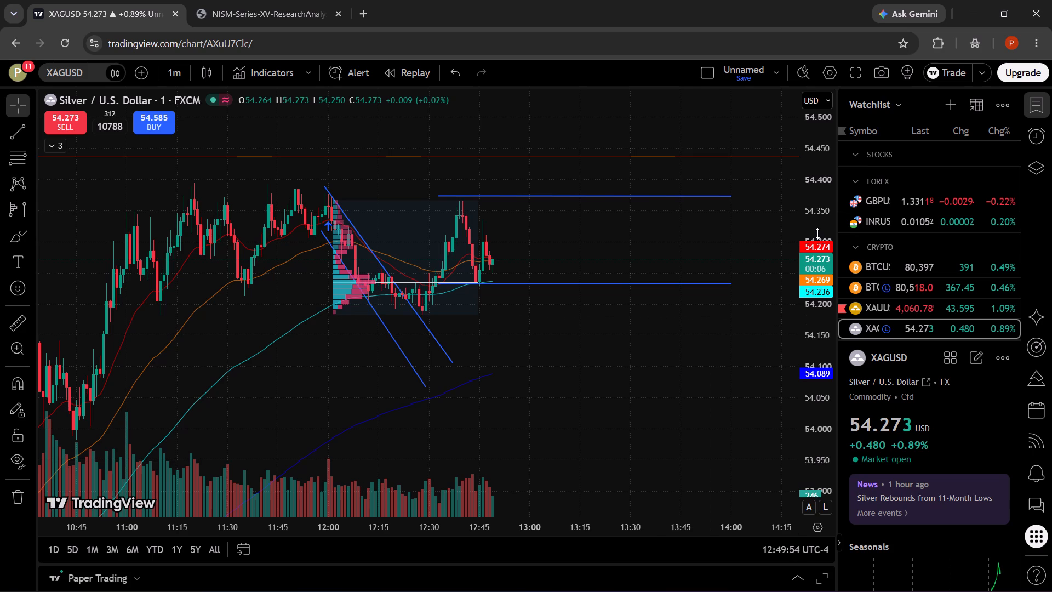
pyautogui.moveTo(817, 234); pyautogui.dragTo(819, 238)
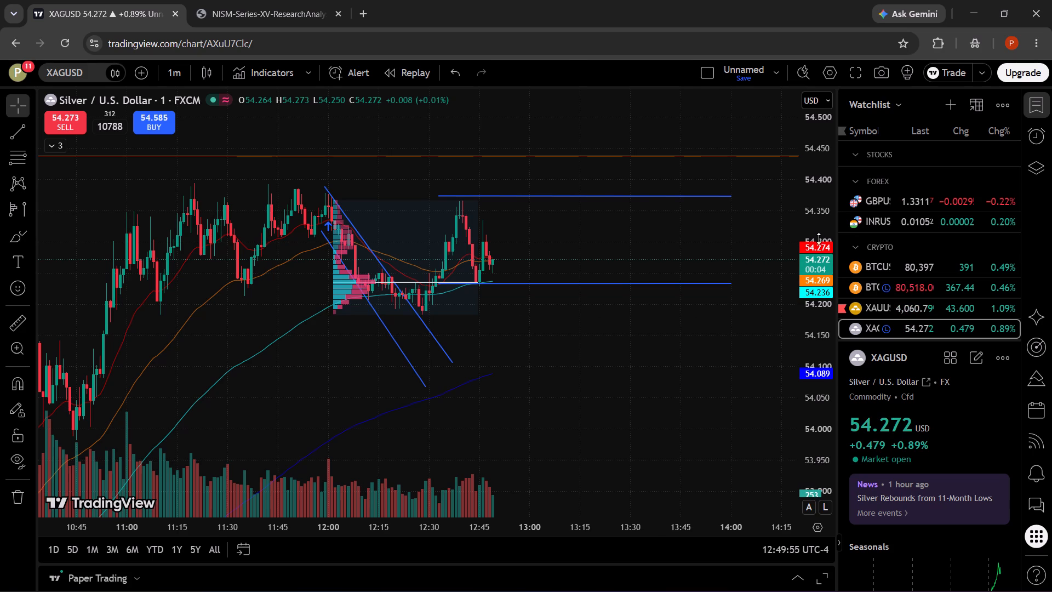
# Switch the XAGUSD chart to the five-minute interval and examine recent candles against the trend lines, averages and horizontal levels.
pyautogui.moveTo(819, 238); pyautogui.dragTo(825, 438)
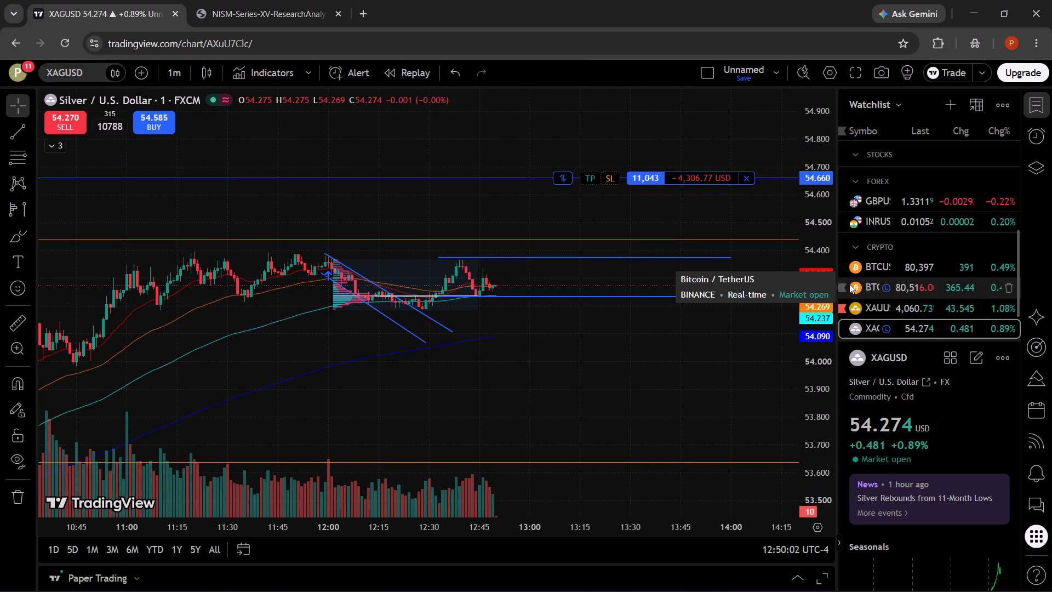
pyautogui.click(179, 76)
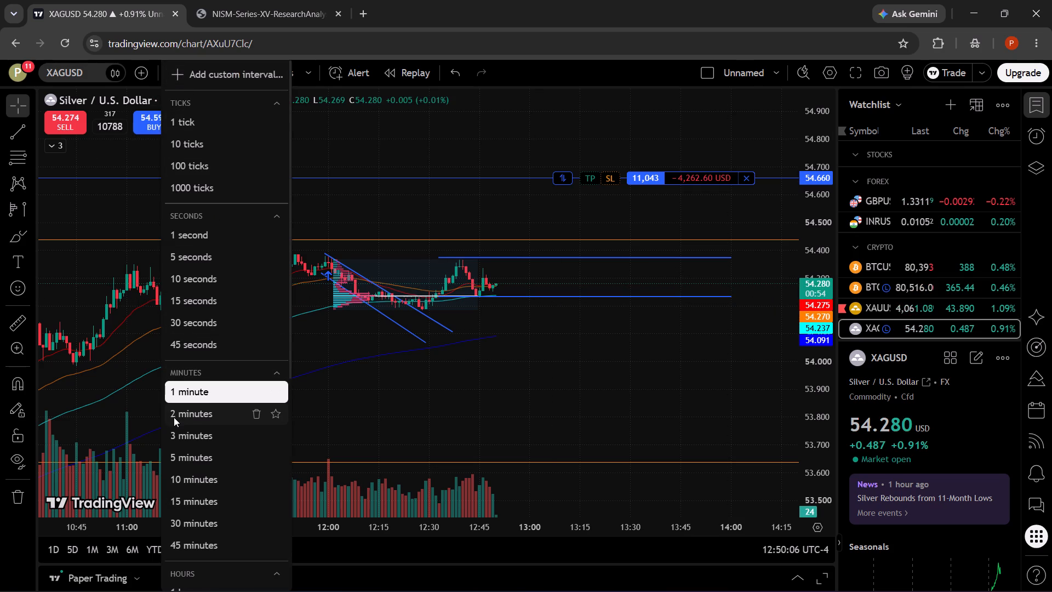
pyautogui.click(187, 458)
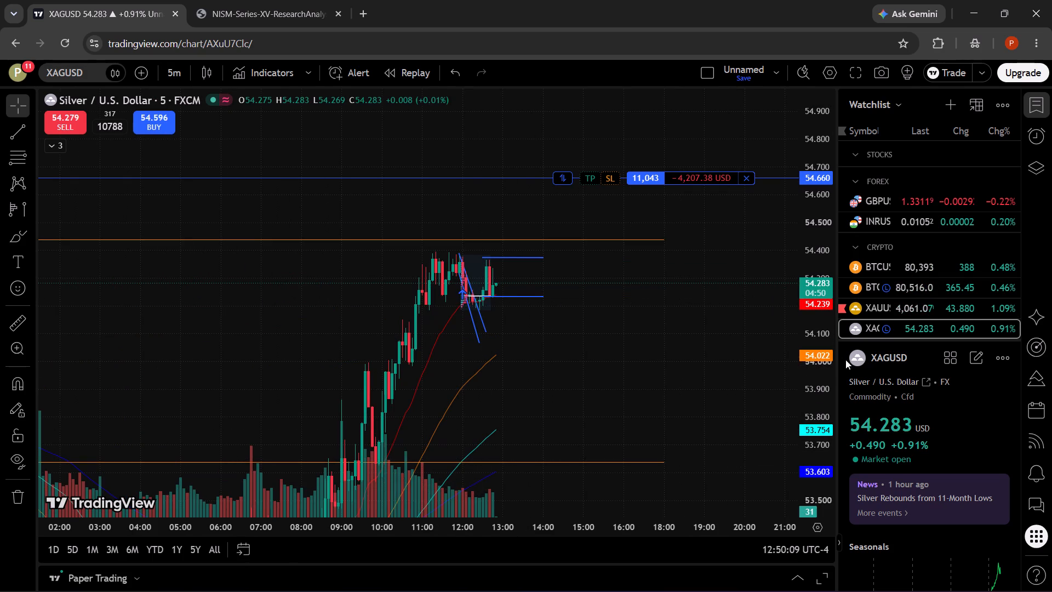
pyautogui.moveTo(845, 367); pyautogui.dragTo(784, 165)
pyautogui.moveTo(807, 362); pyautogui.dragTo(795, 269)
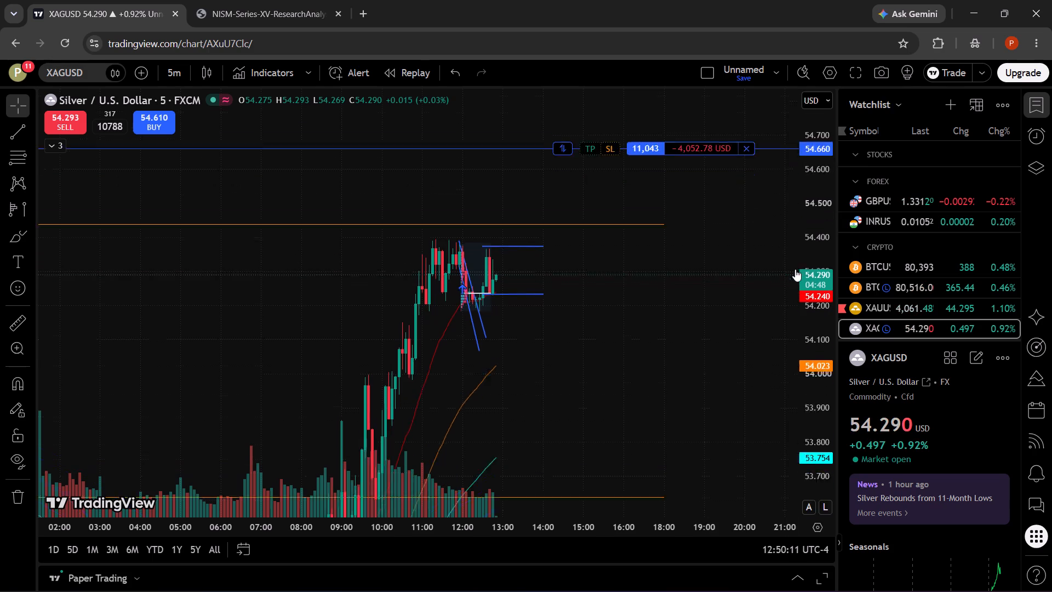
pyautogui.moveTo(795, 269); pyautogui.dragTo(802, 205)
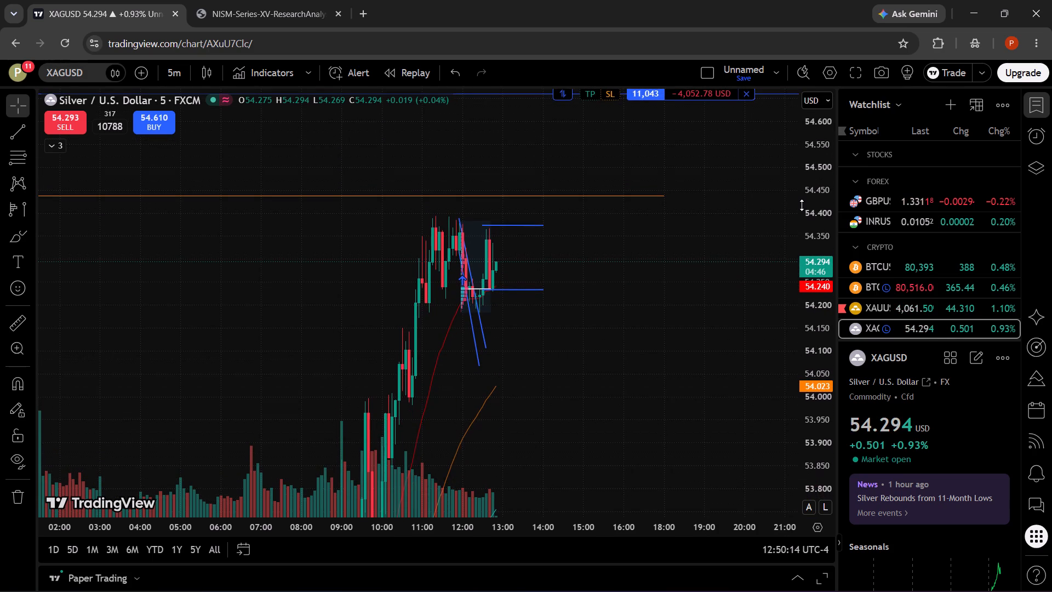
pyautogui.moveTo(802, 205); pyautogui.dragTo(736, 421)
pyautogui.moveTo(721, 420); pyautogui.dragTo(588, 415)
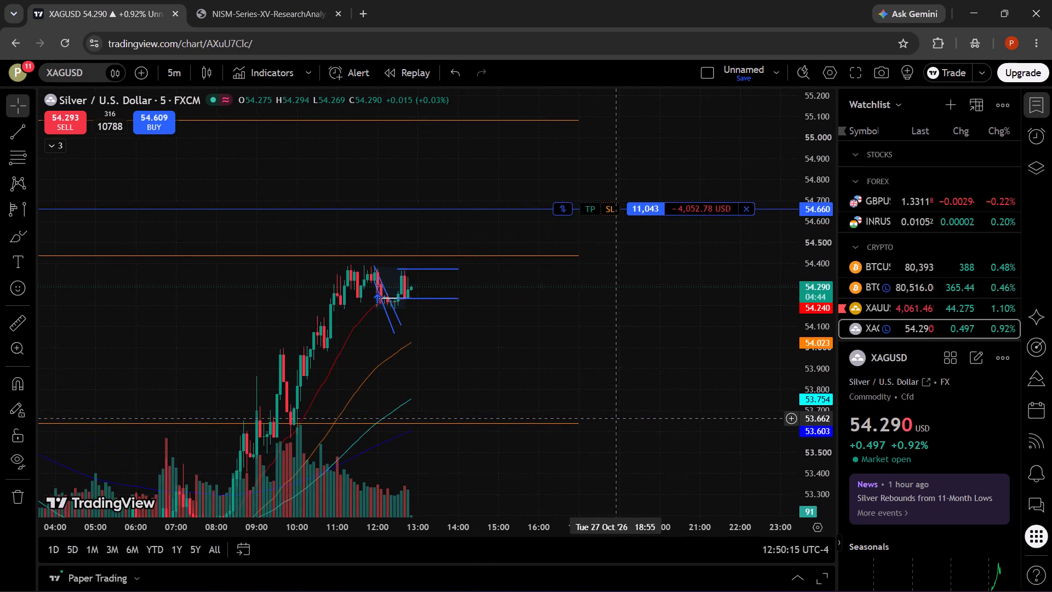
pyautogui.moveTo(588, 415); pyautogui.dragTo(564, 415)
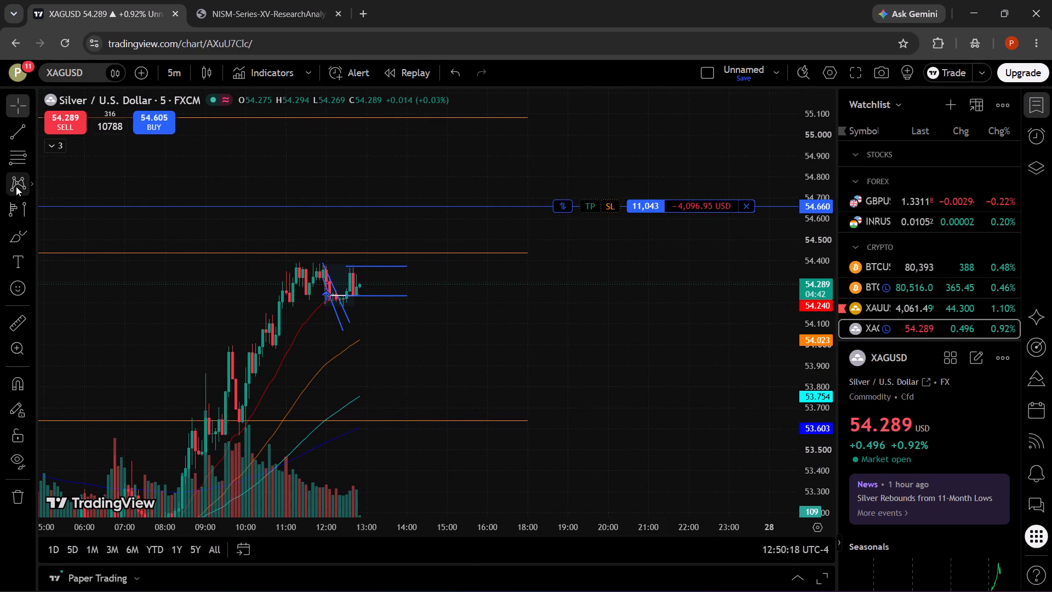
# Try to switch the XAGUSD chart to the 1-second interval, dismissing the upgrade offer.
pyautogui.click(185, 75)
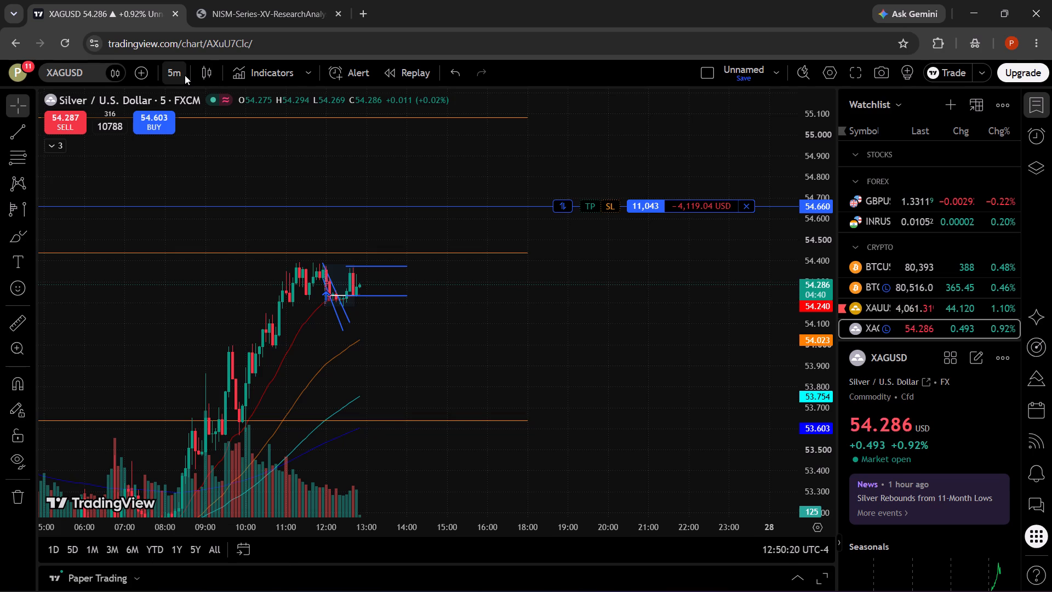
pyautogui.click(179, 229)
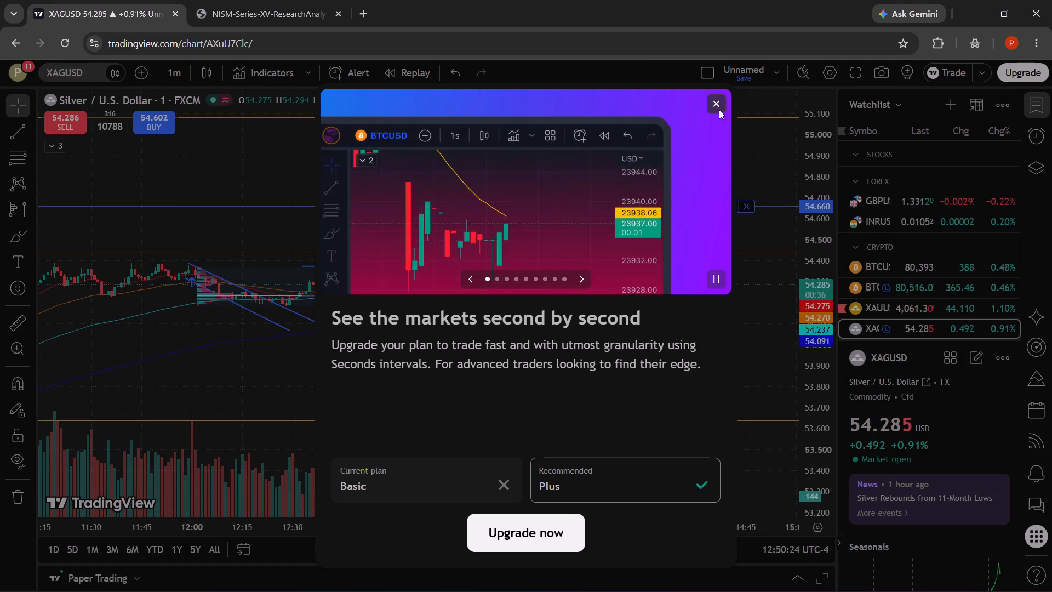
pyautogui.click(716, 110)
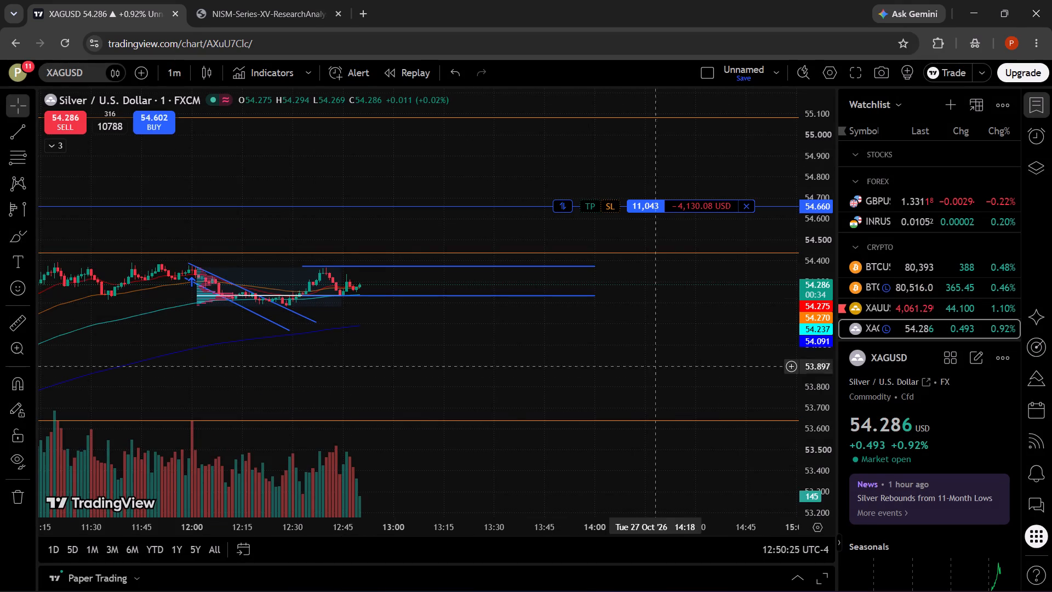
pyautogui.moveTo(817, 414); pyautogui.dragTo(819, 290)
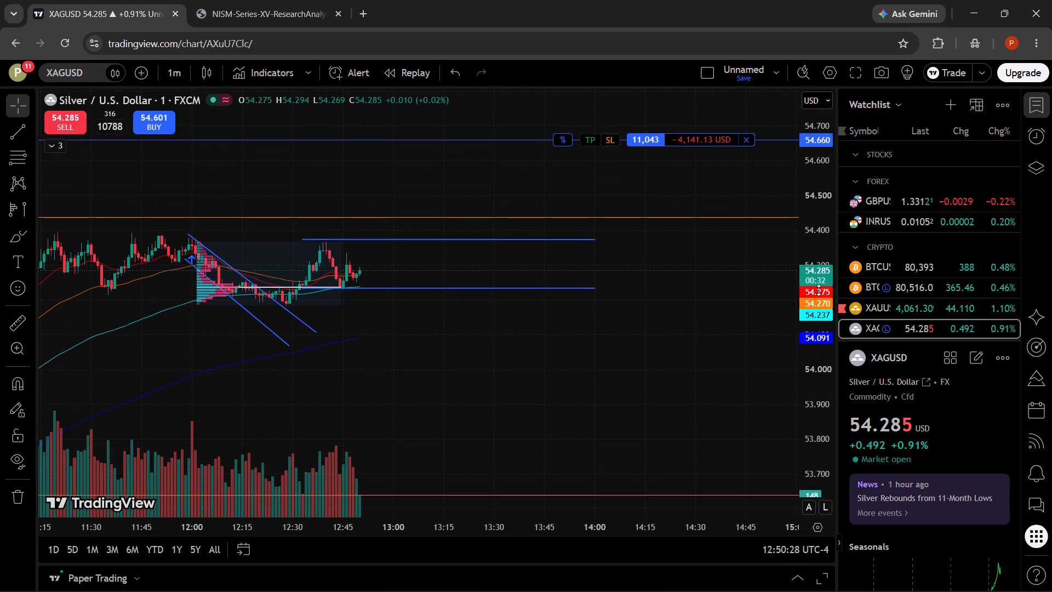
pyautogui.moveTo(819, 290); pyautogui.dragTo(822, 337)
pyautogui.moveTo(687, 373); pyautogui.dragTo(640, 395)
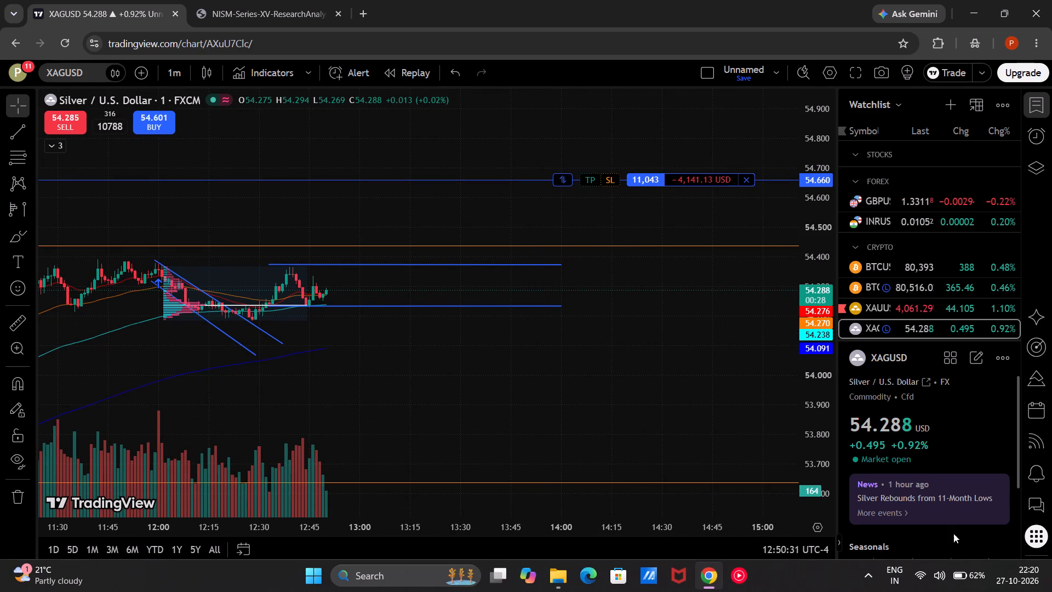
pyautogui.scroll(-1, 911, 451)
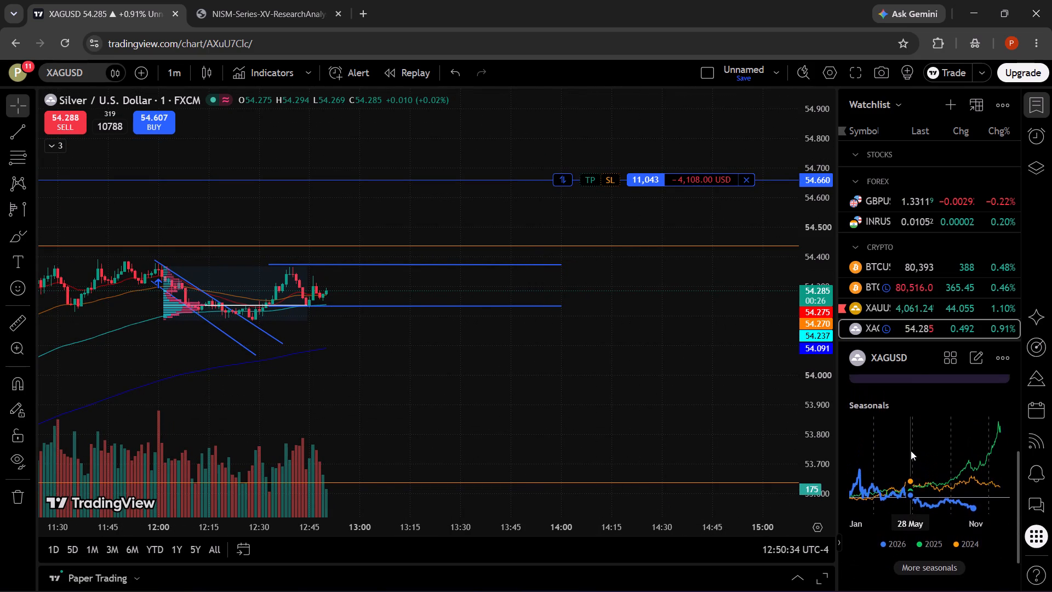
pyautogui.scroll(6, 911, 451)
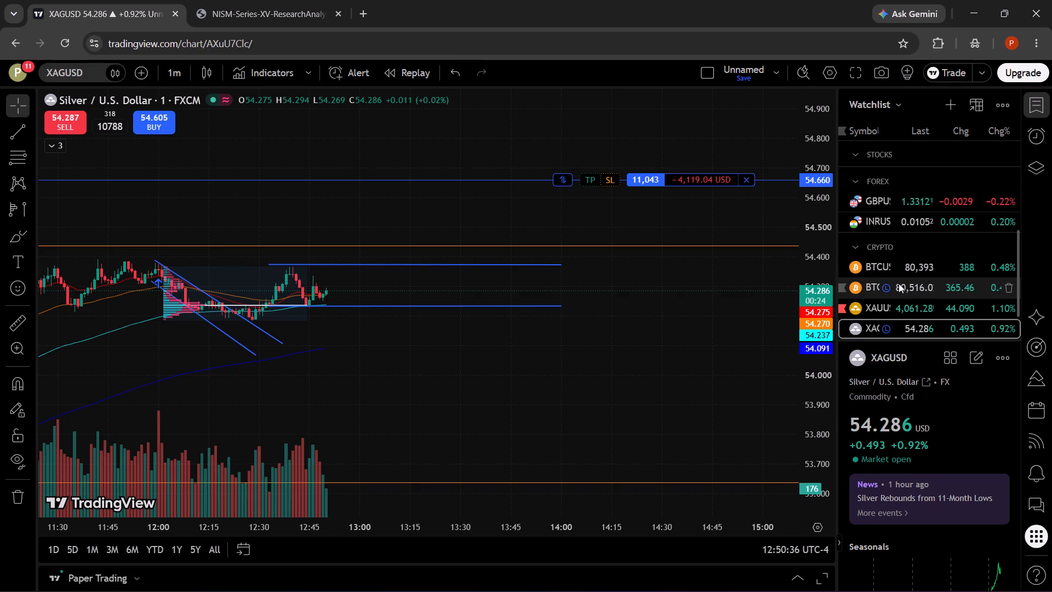
# Switch the chart to BTCUSDT from the watchlist.
pyautogui.click(899, 283)
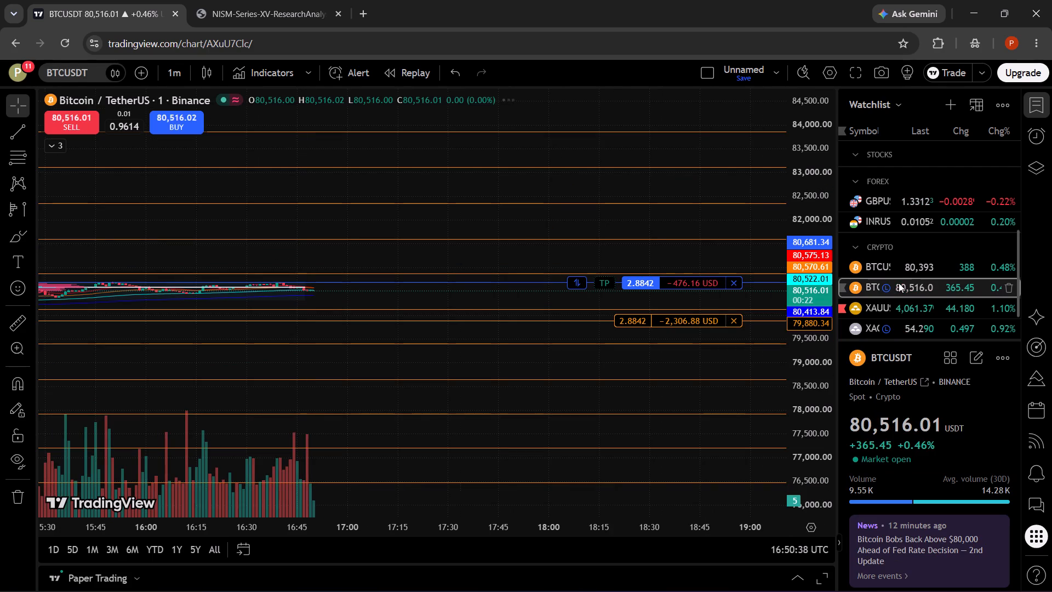
# Draw a descending trend line on the BTCUSDT chart from the 16:40 high at about 80,685 to about 80,377 at 17:07.
pyautogui.moveTo(825, 400); pyautogui.dragTo(817, 101)
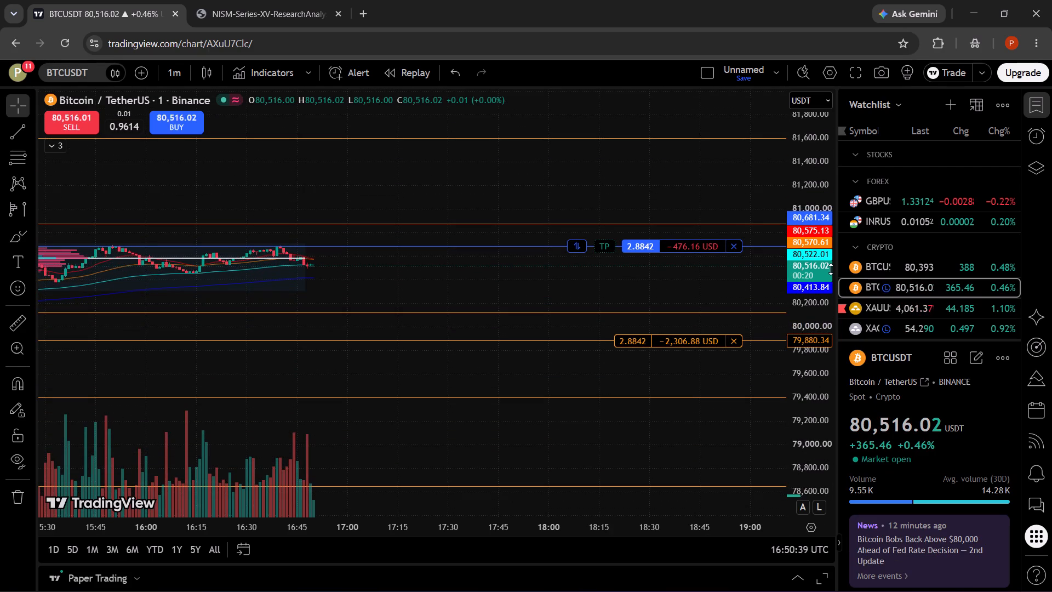
pyautogui.moveTo(837, 405); pyautogui.dragTo(808, 155)
pyautogui.moveTo(782, 409); pyautogui.dragTo(769, 121)
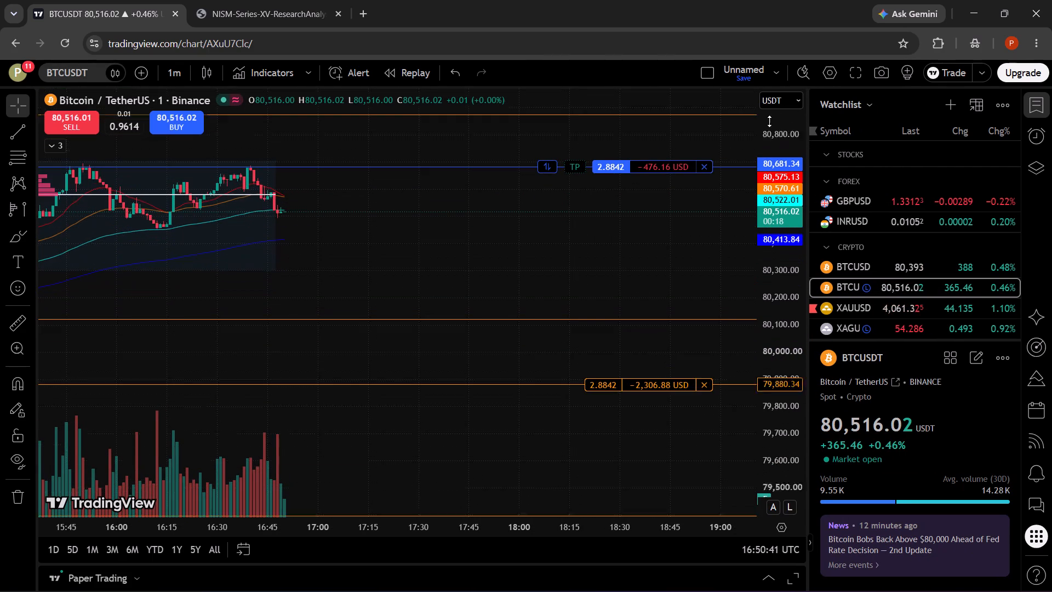
pyautogui.moveTo(769, 121); pyautogui.dragTo(768, 113)
pyautogui.moveTo(800, 364); pyautogui.dragTo(772, 206)
pyautogui.moveTo(710, 260); pyautogui.dragTo(847, 379)
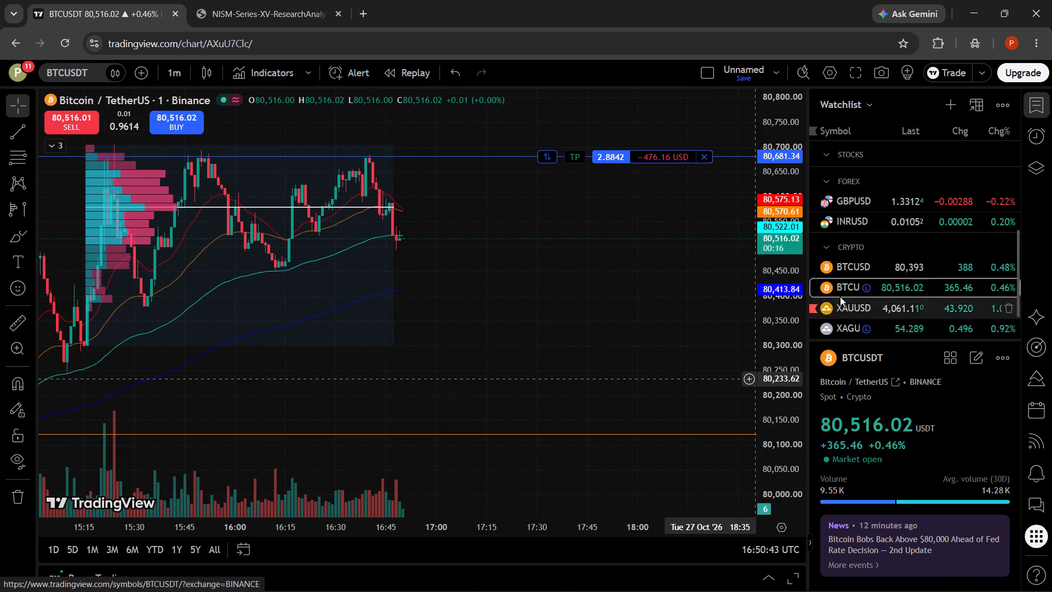
pyautogui.moveTo(788, 205); pyautogui.dragTo(788, 301)
pyautogui.moveTo(703, 317); pyautogui.dragTo(784, 311)
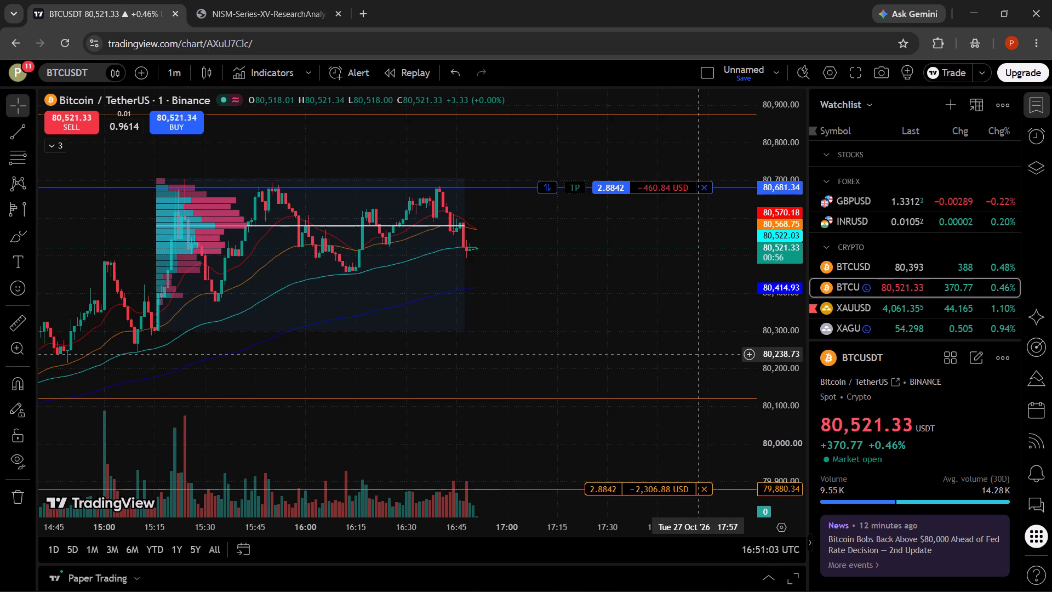
pyautogui.click(19, 132)
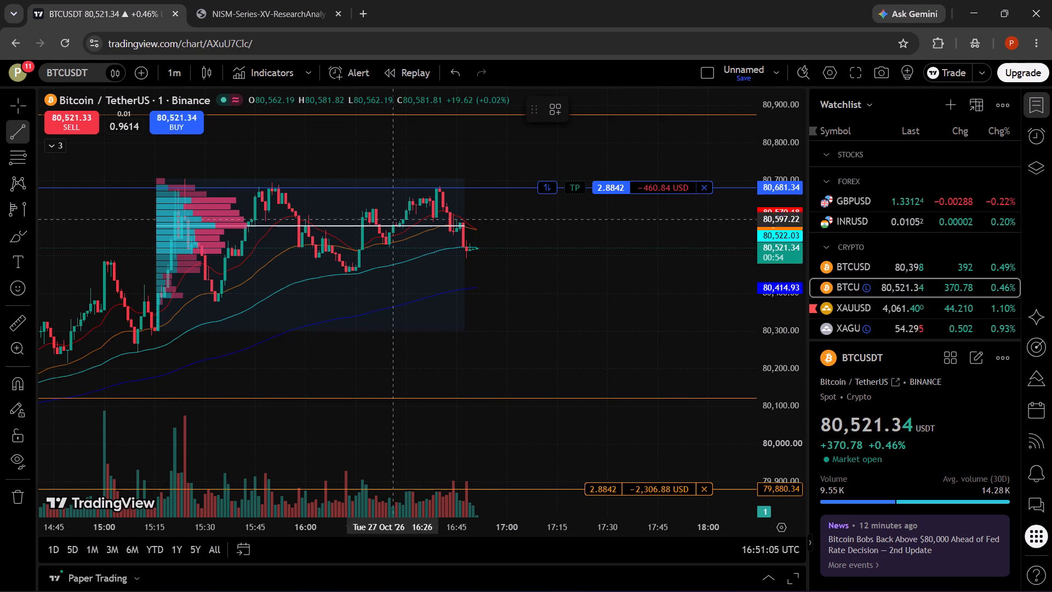
pyautogui.click(439, 186)
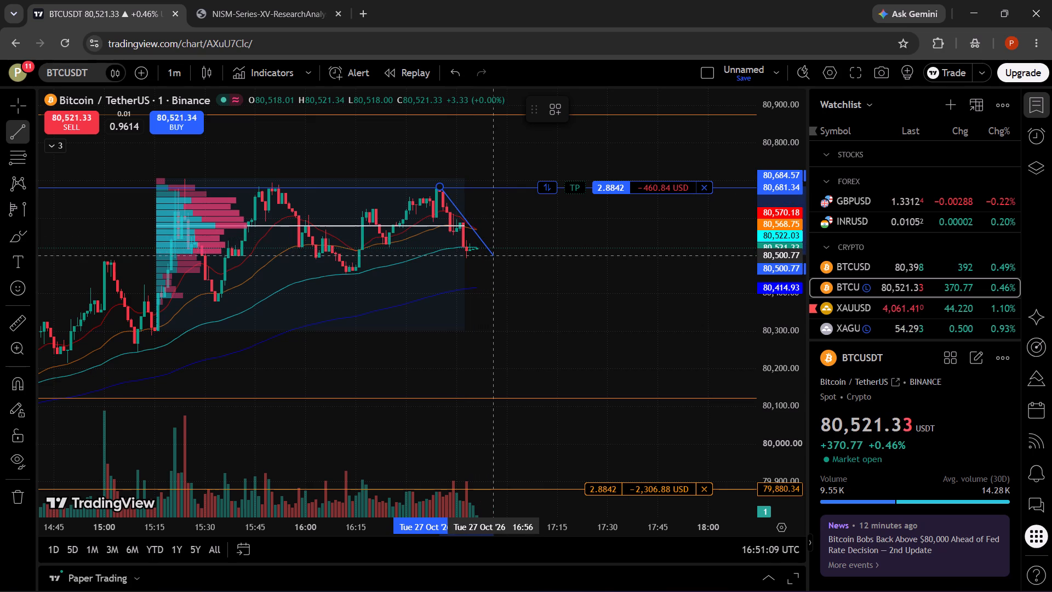
pyautogui.click(529, 301)
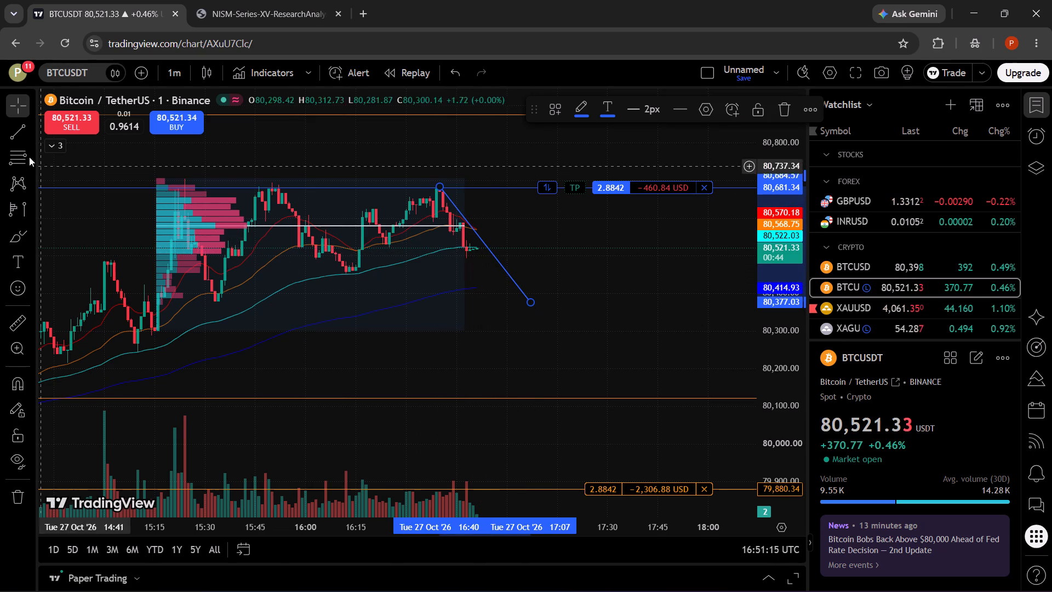
# Draw a second, roughly parallel descending trend line below it, from about 80,586 at 16:38 to about 80,332 at 17:00, and deselect it.
pyautogui.click(12, 137)
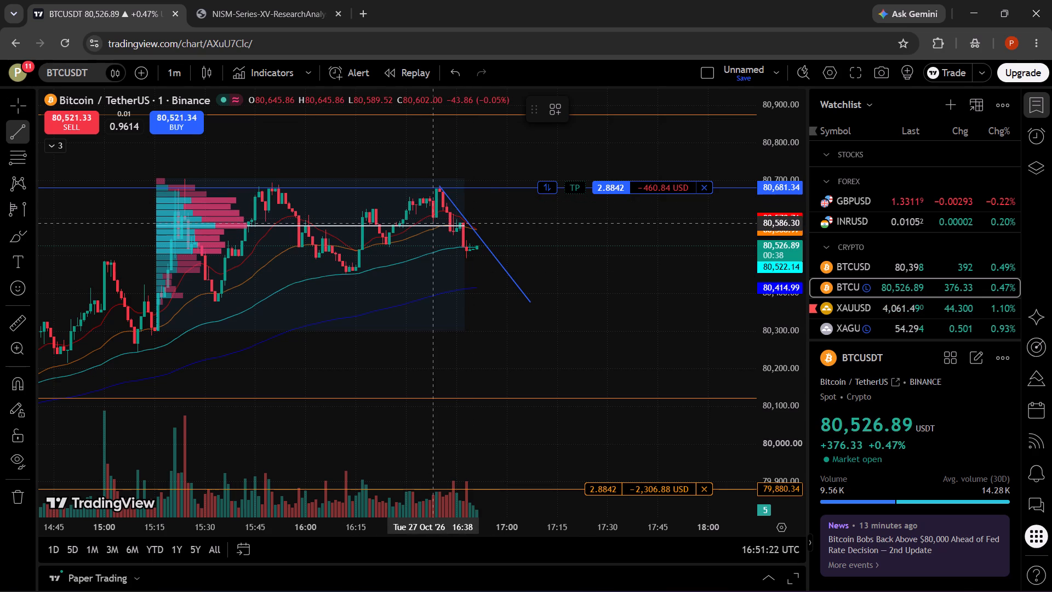
pyautogui.click(432, 223)
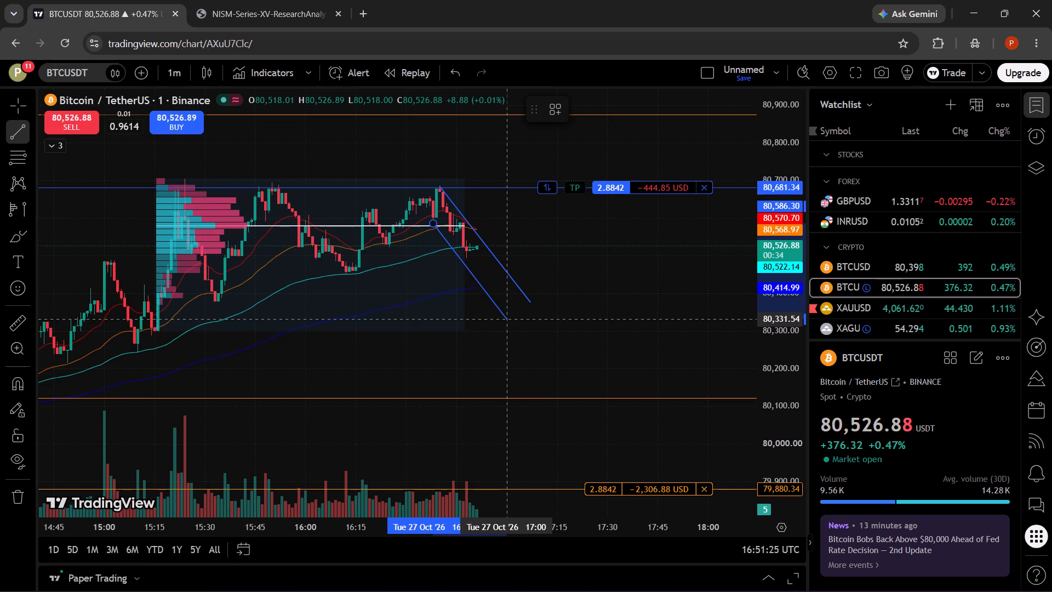
pyautogui.click(508, 319)
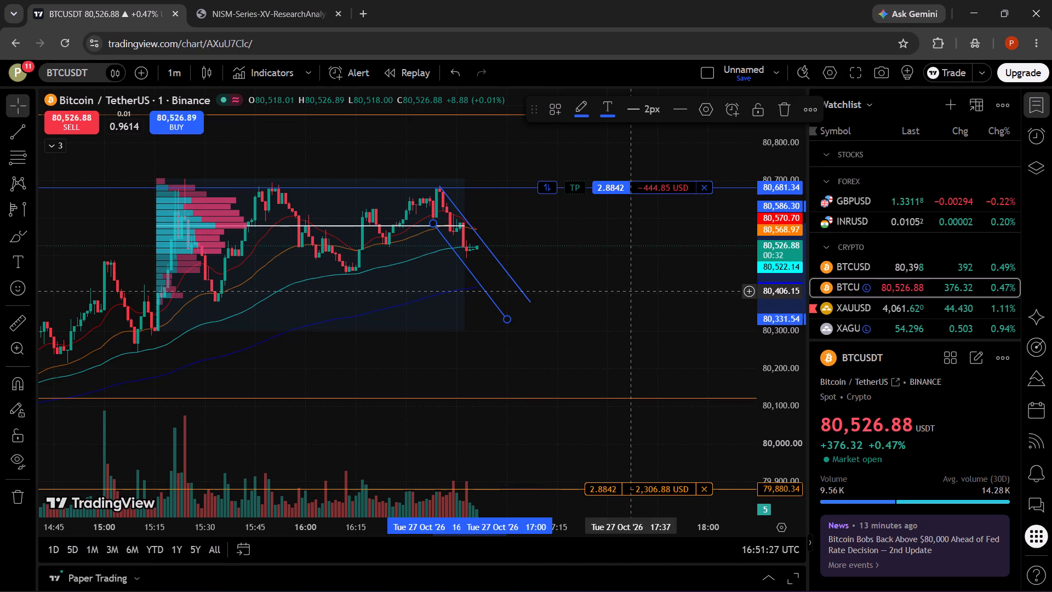
pyautogui.click(632, 291)
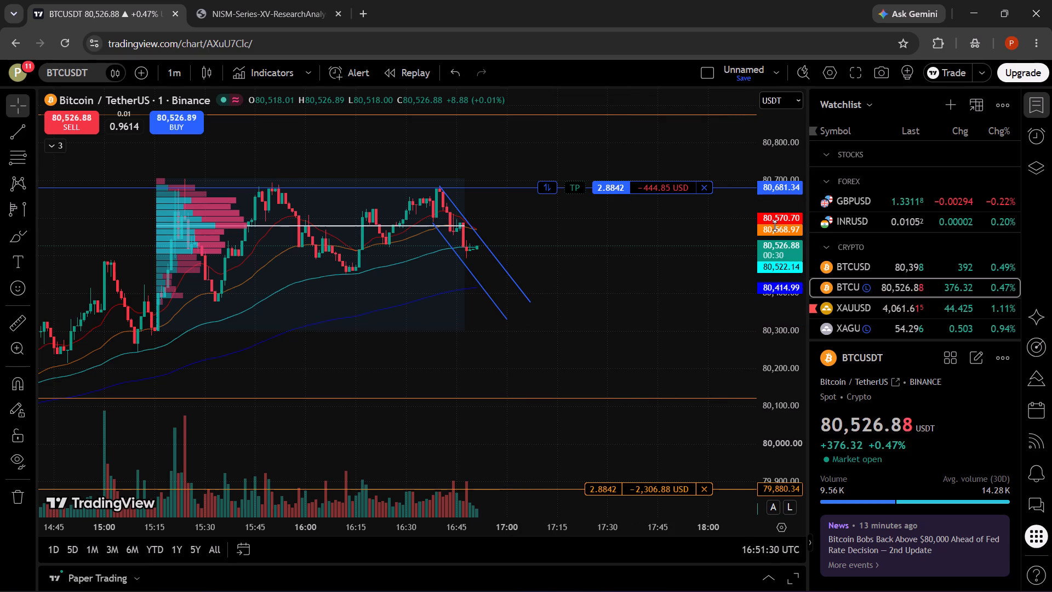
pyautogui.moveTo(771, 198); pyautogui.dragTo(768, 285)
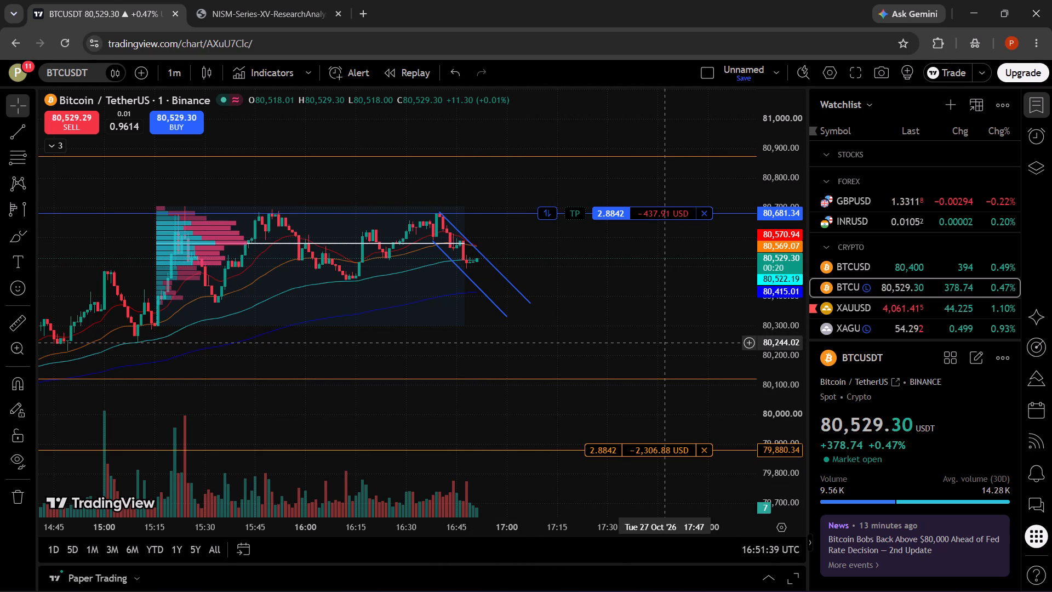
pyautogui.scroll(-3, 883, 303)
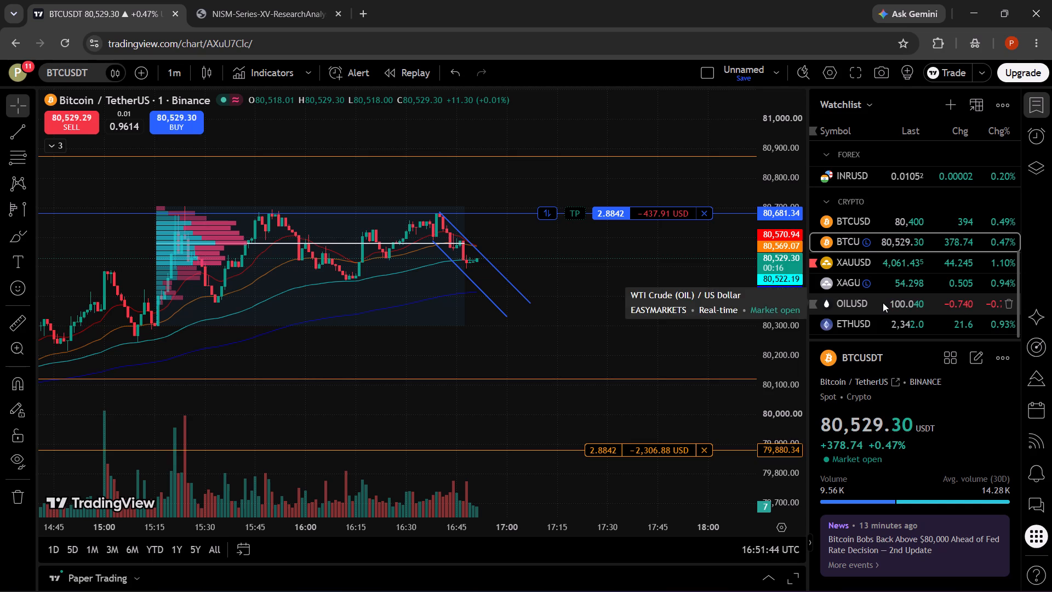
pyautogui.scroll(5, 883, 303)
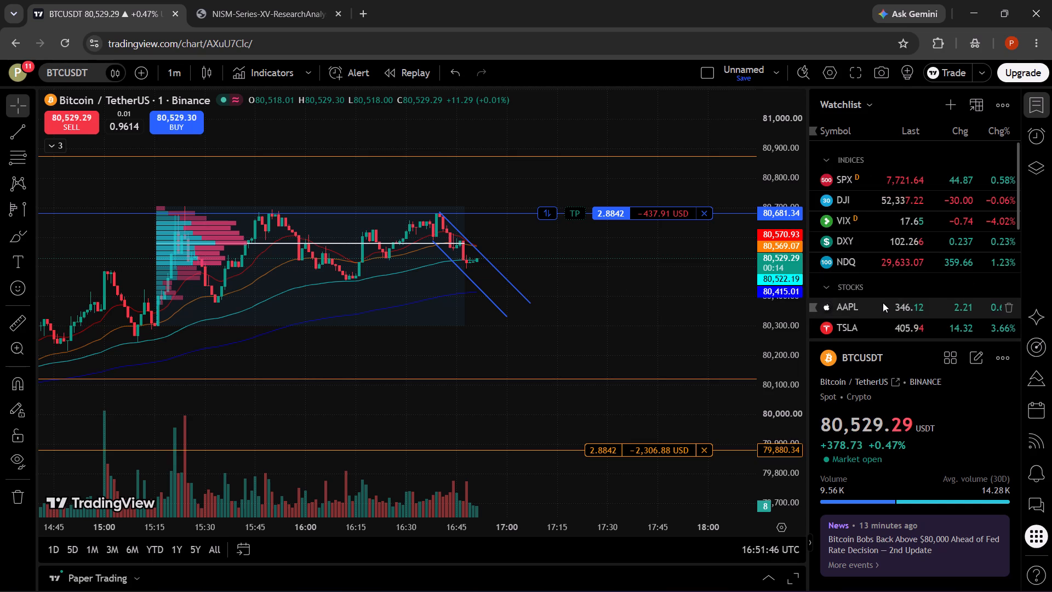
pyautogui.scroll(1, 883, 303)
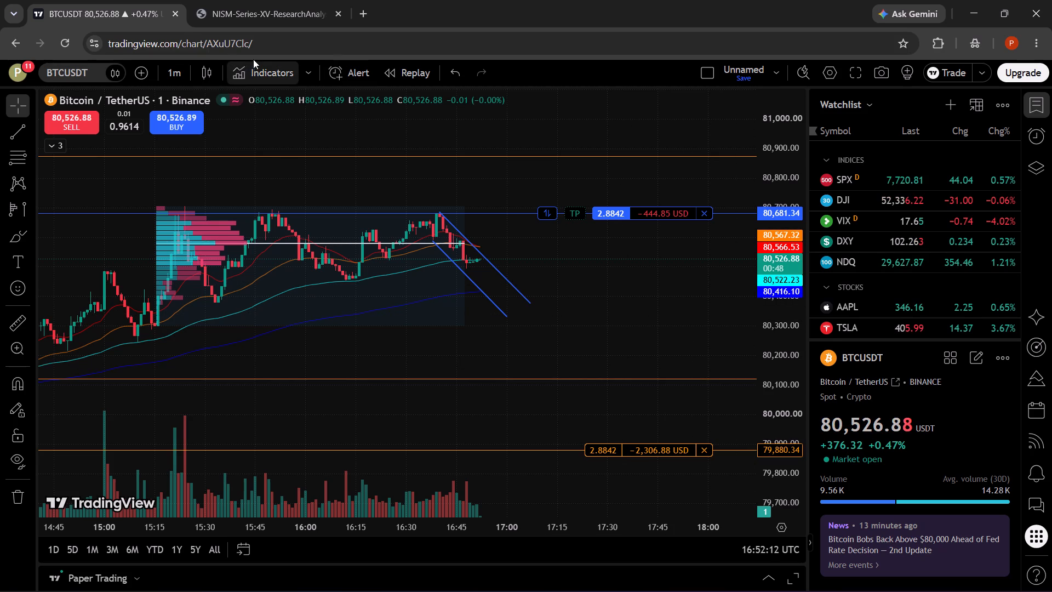
# Expand the paper-trading account details to show the open XAGUSD and BTCUSDT positions.
pyautogui.click(772, 588)
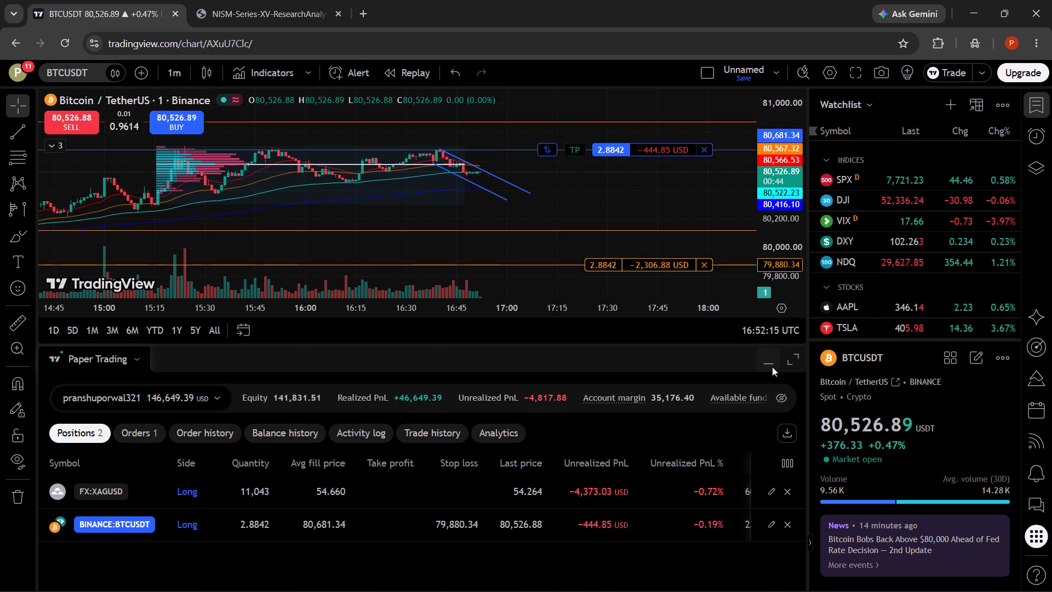
pyautogui.click(772, 367)
pyautogui.click(760, 571)
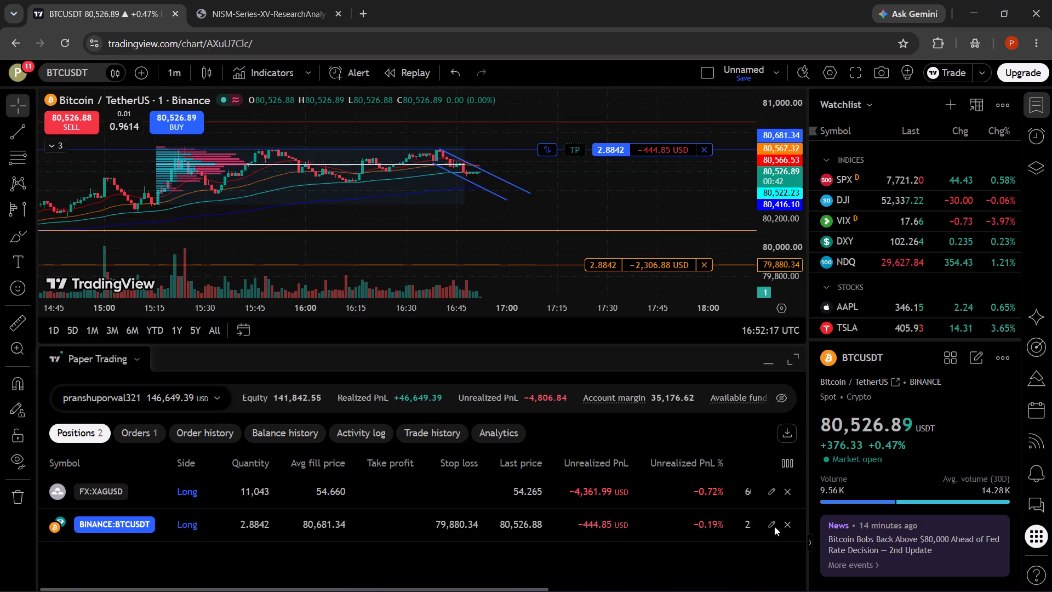
# Hide the paper-trading account's balance, equity and profit figures.
pyautogui.click(784, 403)
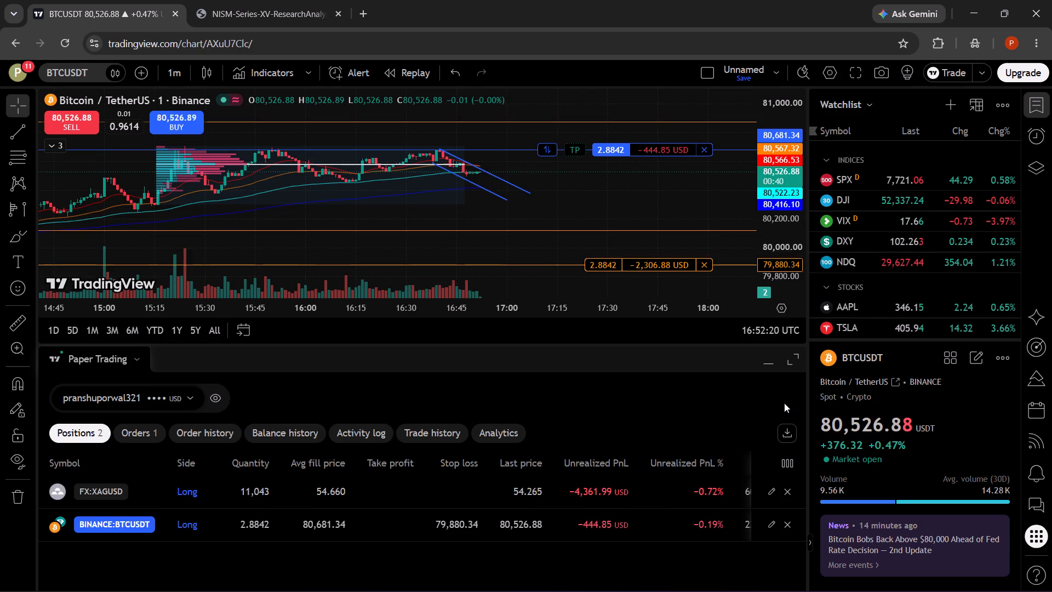
pyautogui.click(185, 395)
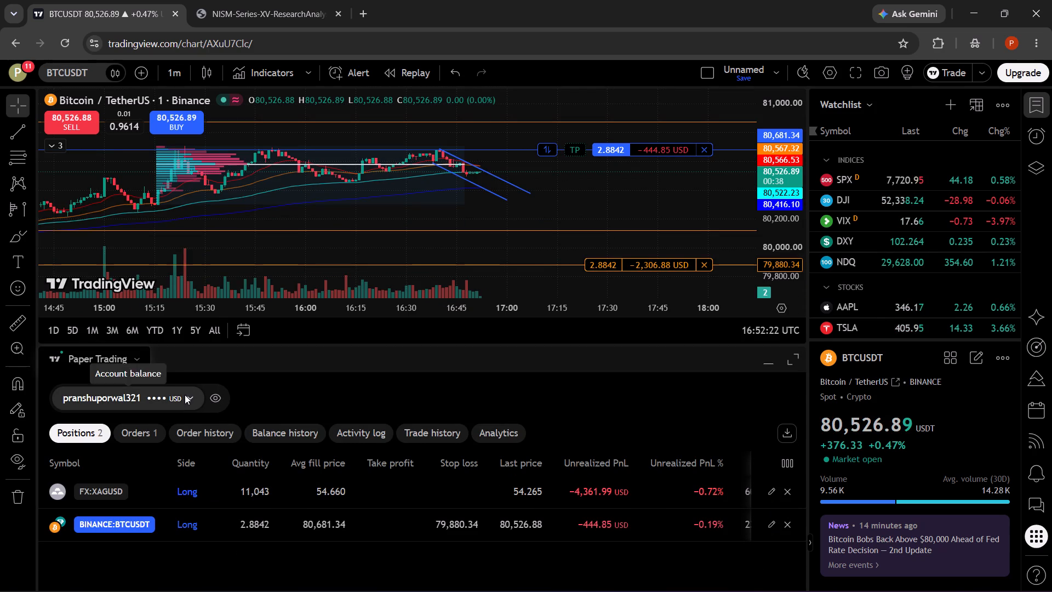
pyautogui.click(185, 395)
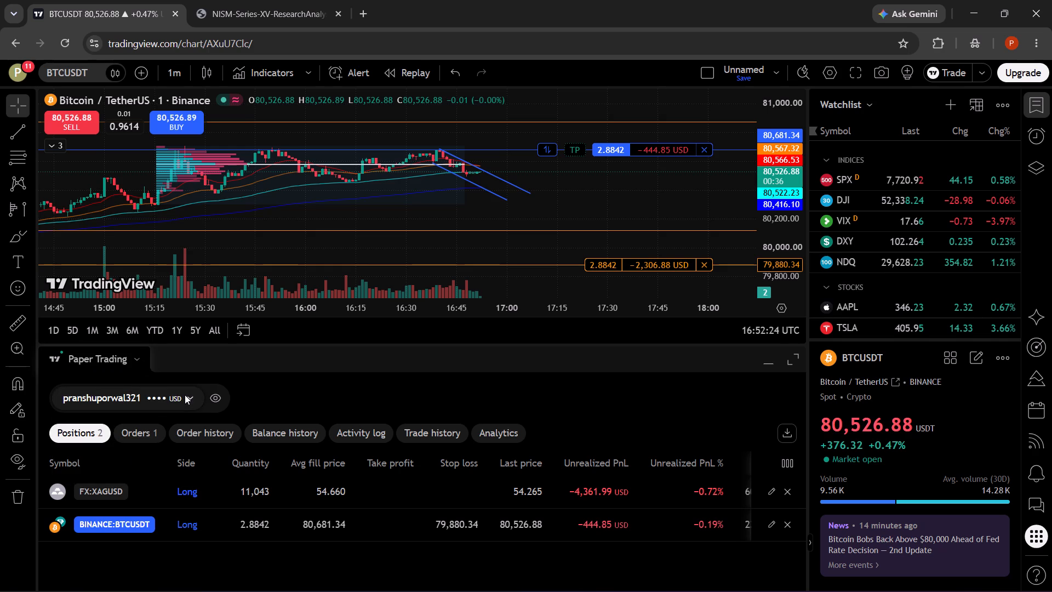
# Collapse the paper-trading panel to give the BTCUSDT chart the full height.
pyautogui.click(326, 397)
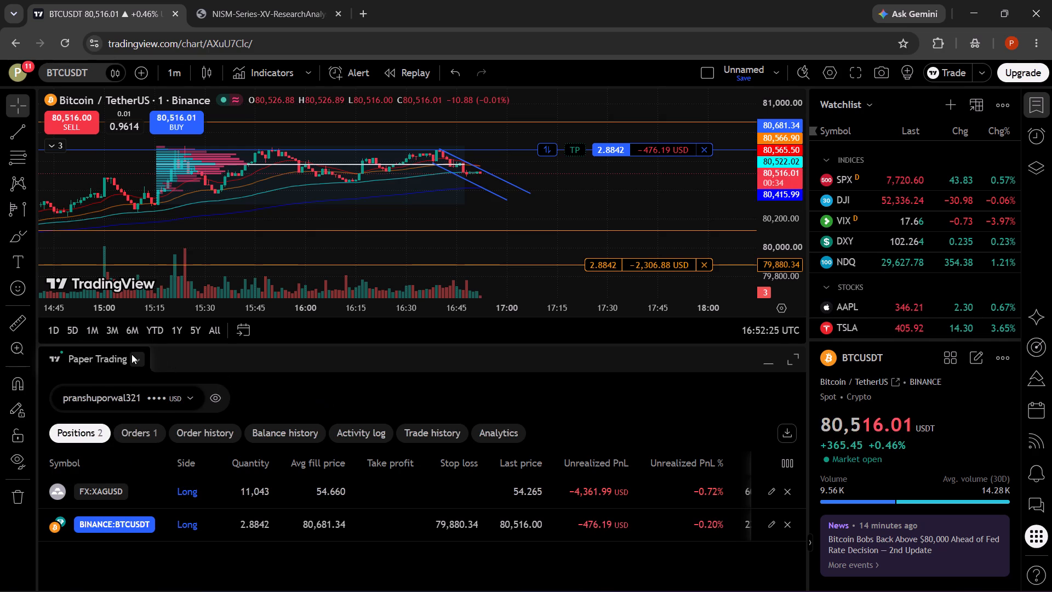
pyautogui.click(131, 354)
pyautogui.click(131, 354)
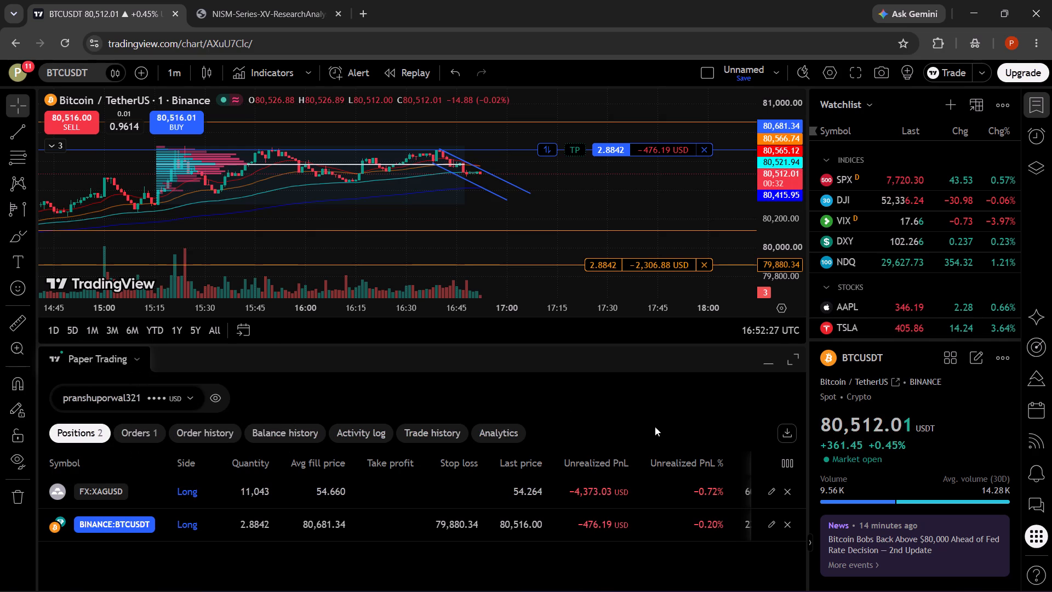
pyautogui.click(759, 369)
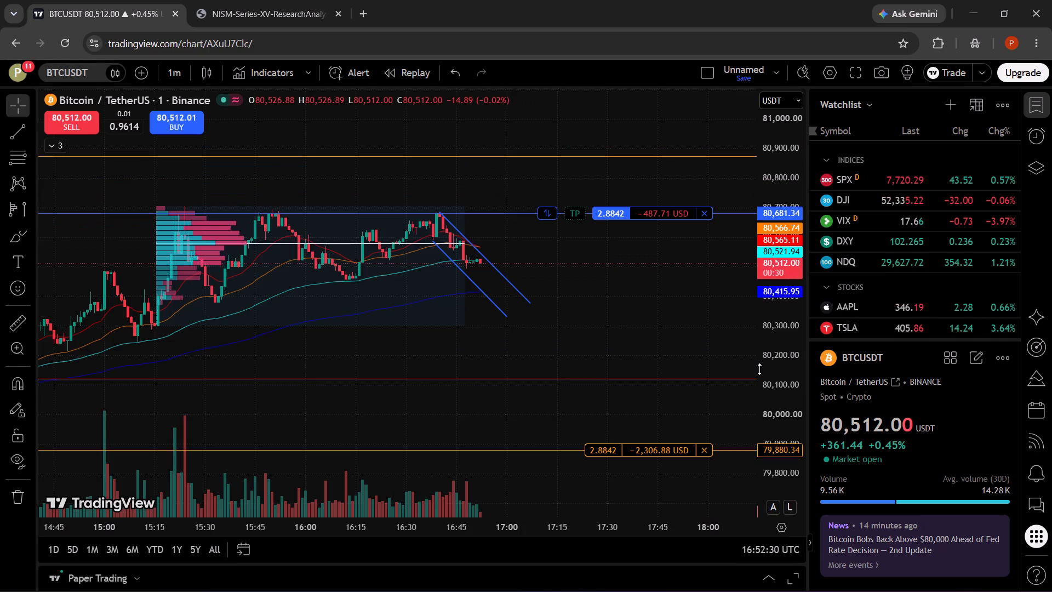
pyautogui.scroll(1, 759, 369)
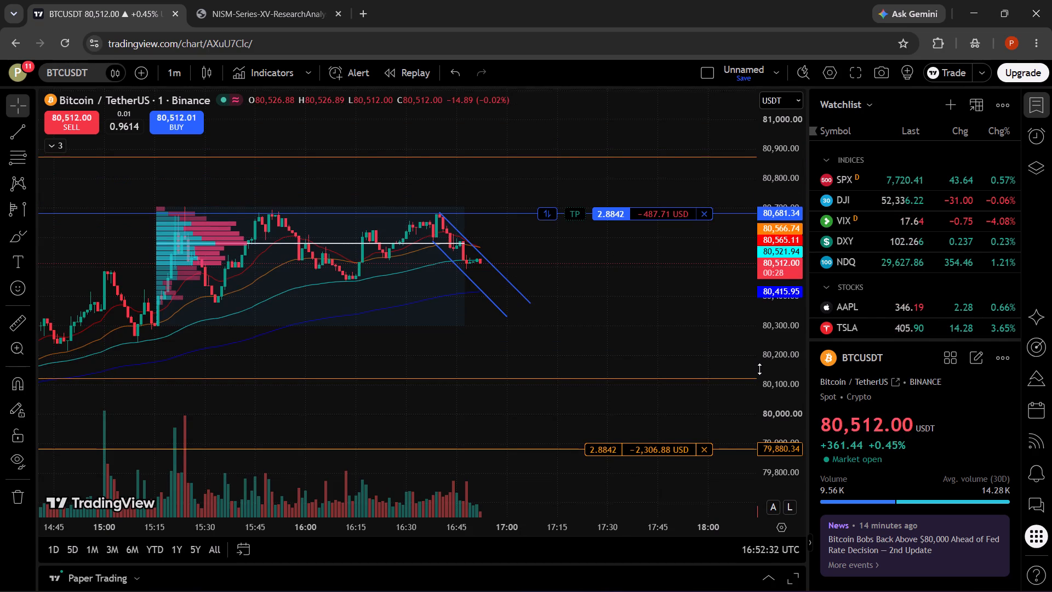
pyautogui.scroll(1, 759, 369)
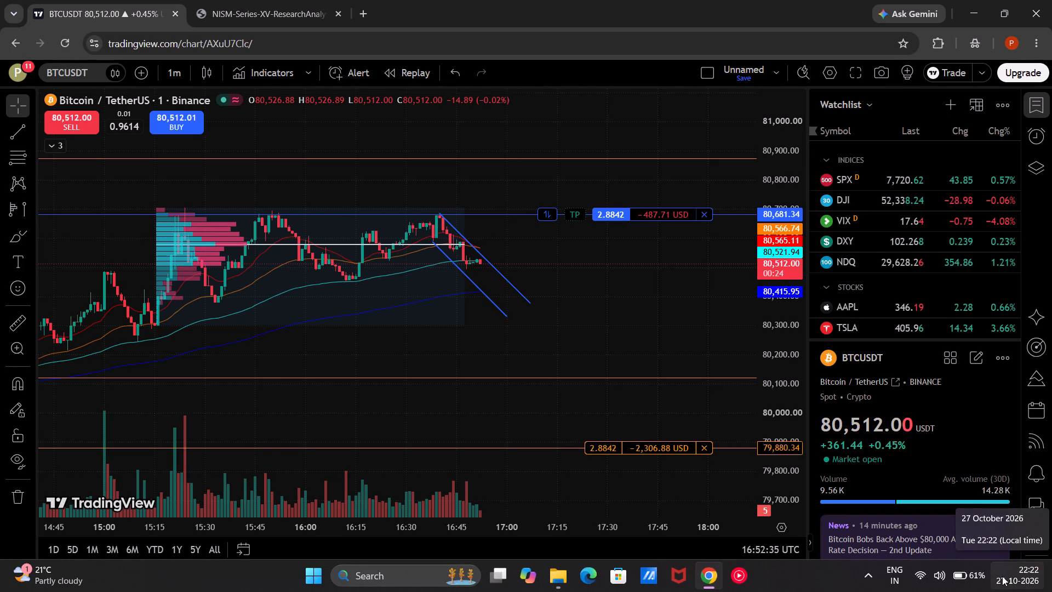
# Switch to the NISM PDF and add a text note reading "CONTINUE FROM HERE" in the top margin of page 57.
pyautogui.click(196, 0)
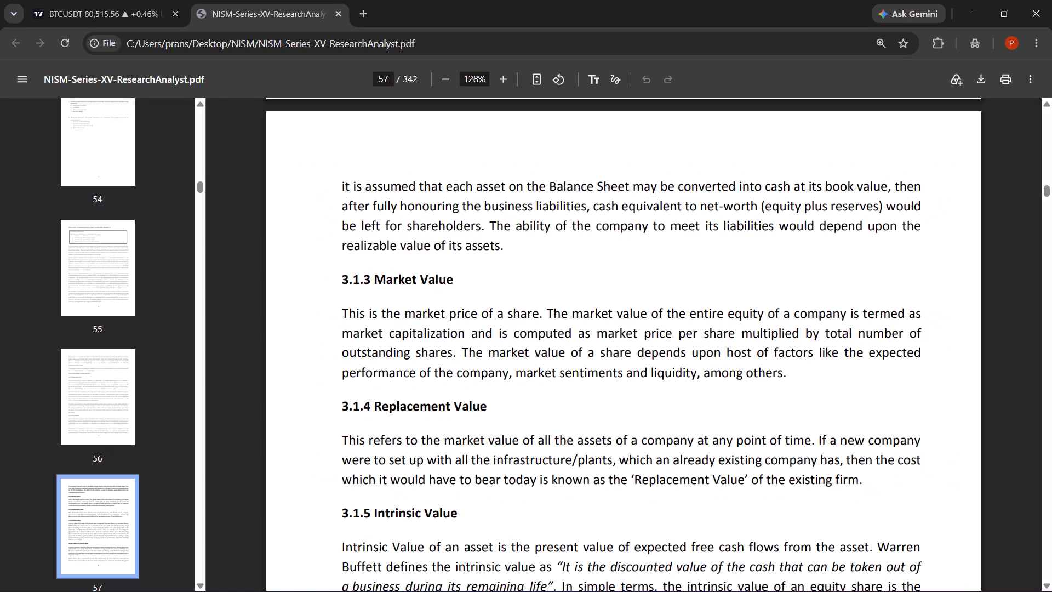
pyautogui.scroll(1, 514, 299)
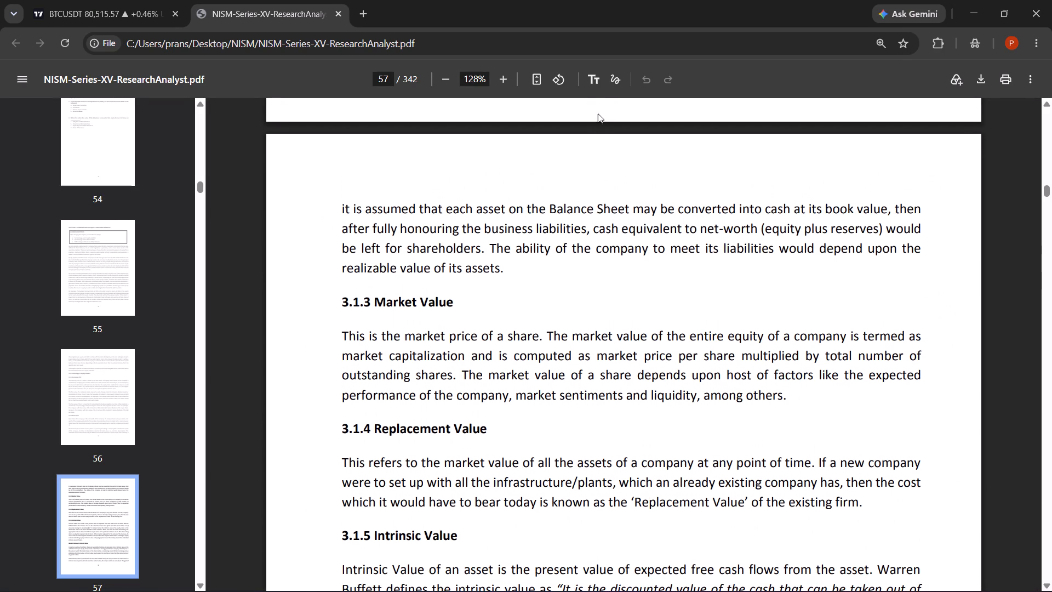
pyautogui.click(593, 77)
pyautogui.click(674, 169)
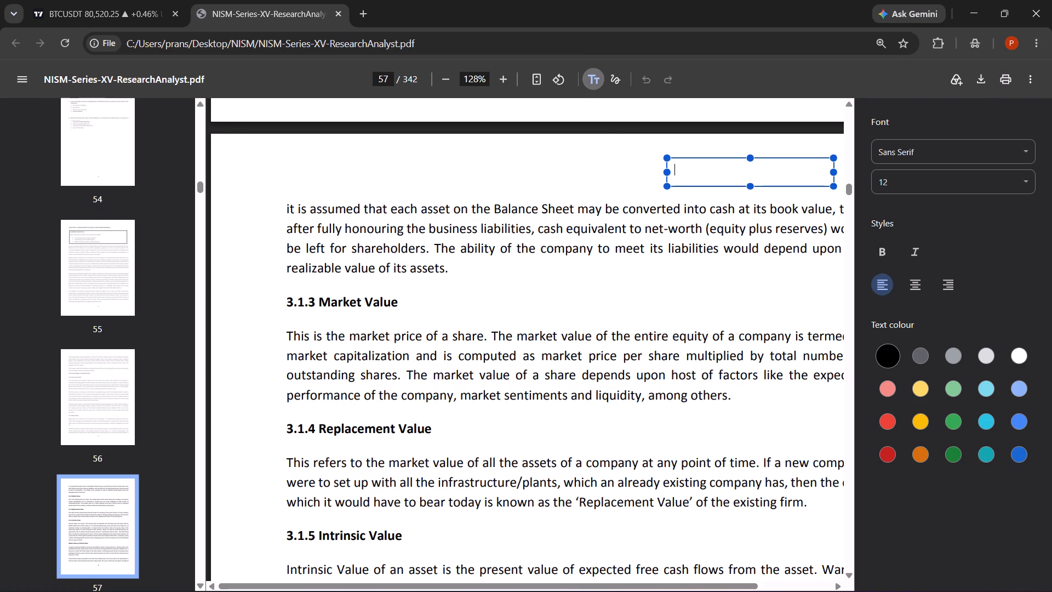
pyautogui.write('CONTINU')
pyautogui.press('space')
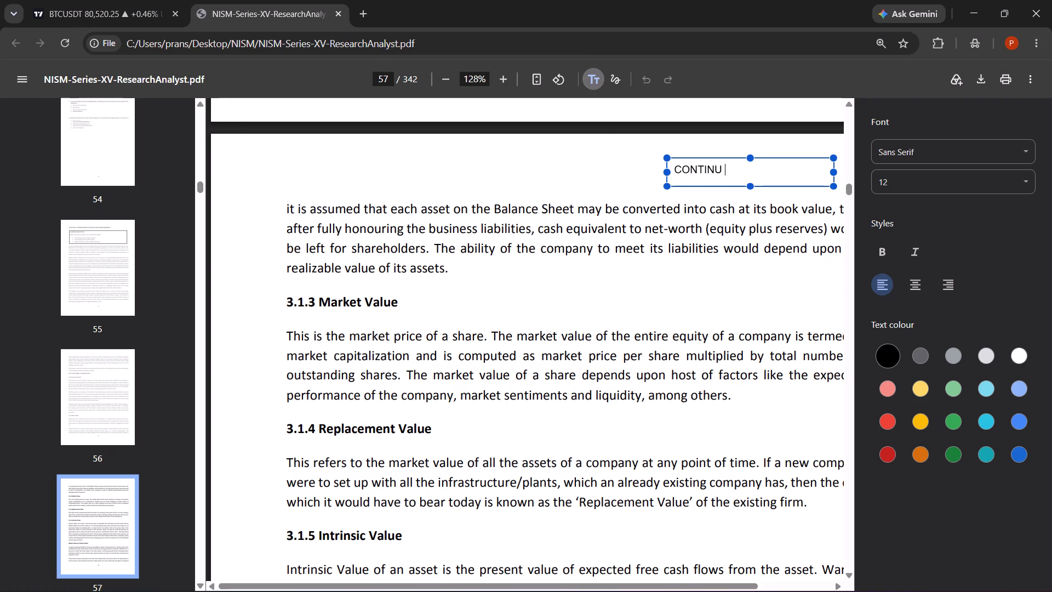
pyautogui.press('BackSpace')
pyautogui.write('E')
pyautogui.press('space')
pyautogui.write('FROM HERER')
pyautogui.press('BackSpace')
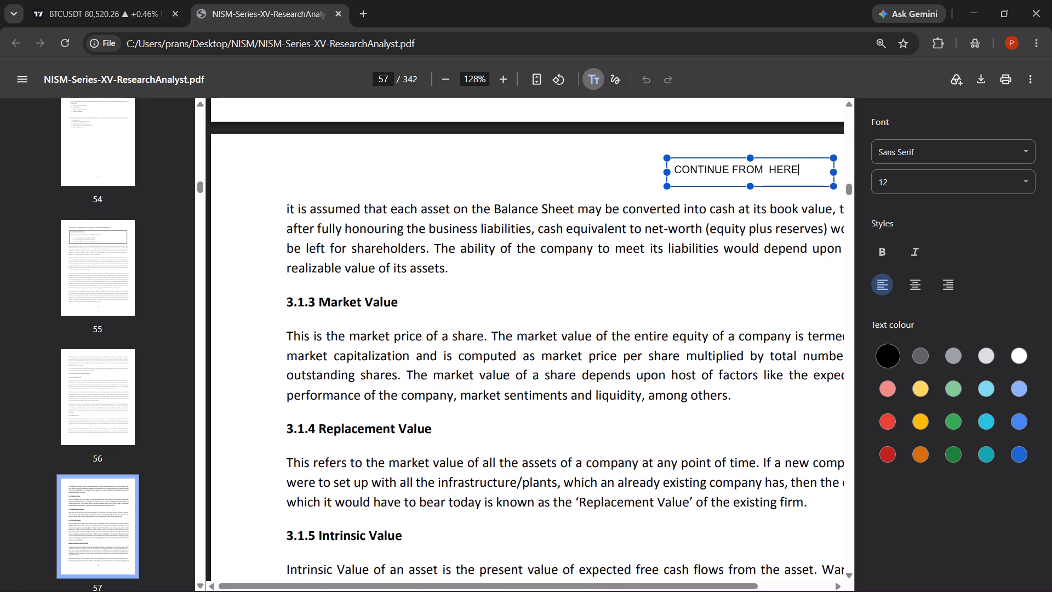
pyautogui.press('space')
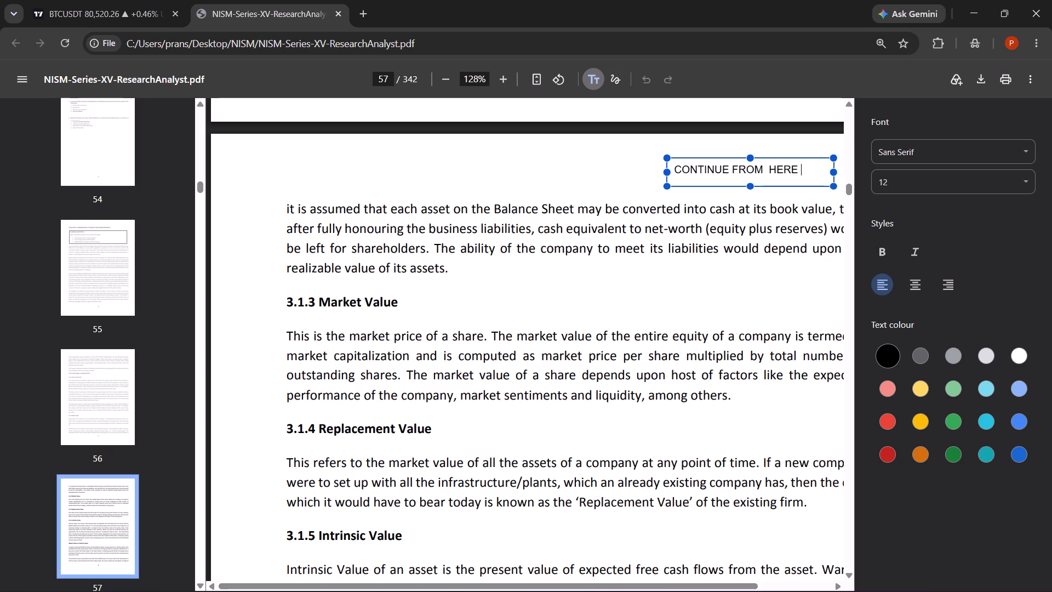